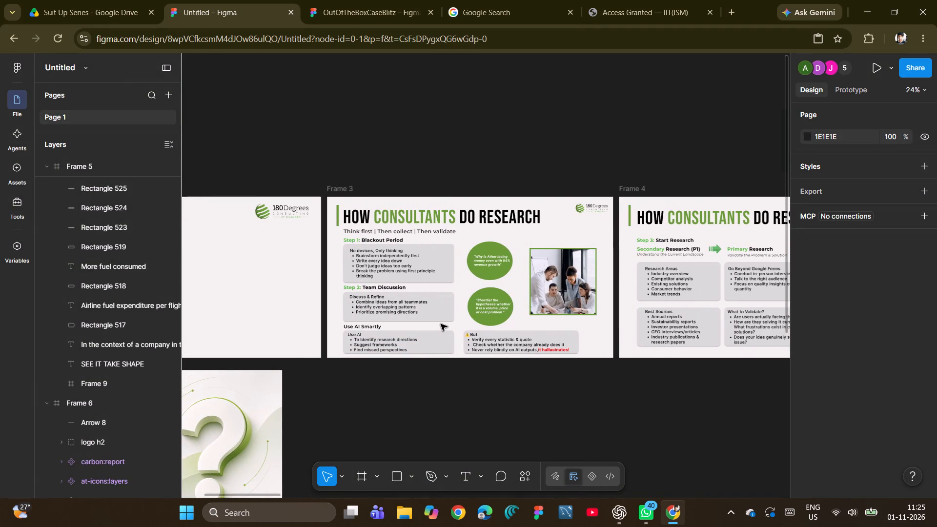
scroll(441, 324, "left", 1)
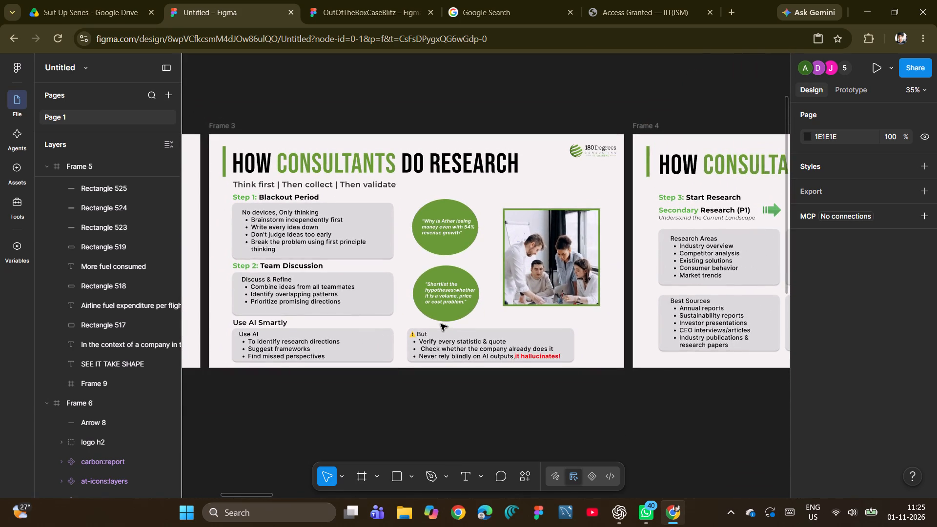
scroll(441, 324, "right", 2)
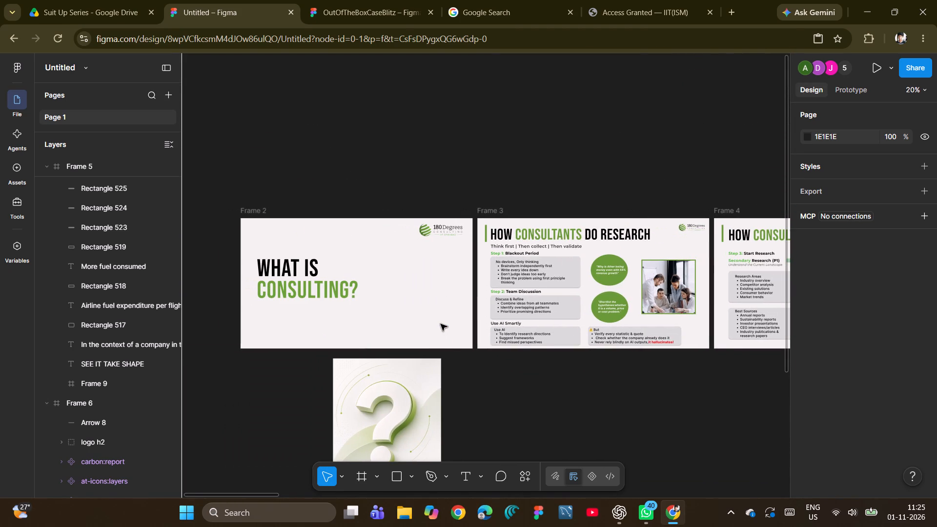
scroll(441, 324, "left", 2)
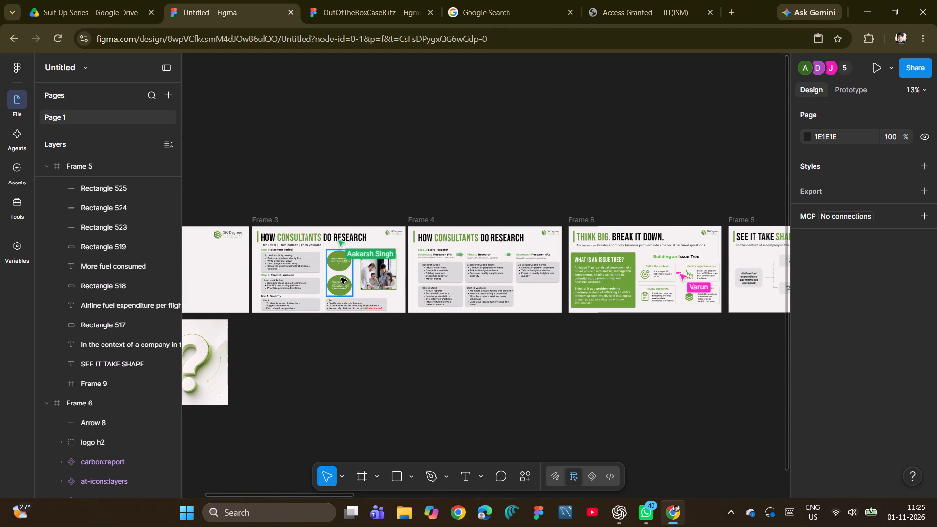
scroll(341, 278, "right", 1)
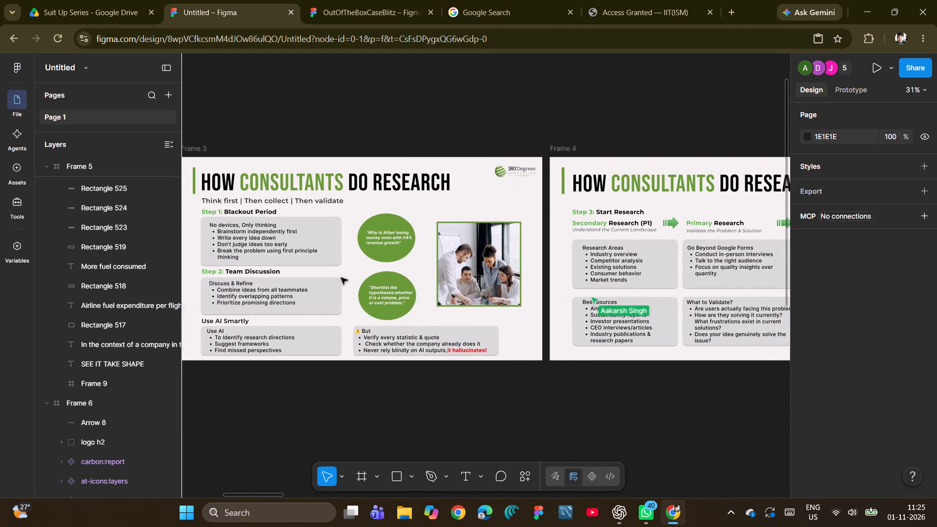
scroll(341, 278, "right", 1)
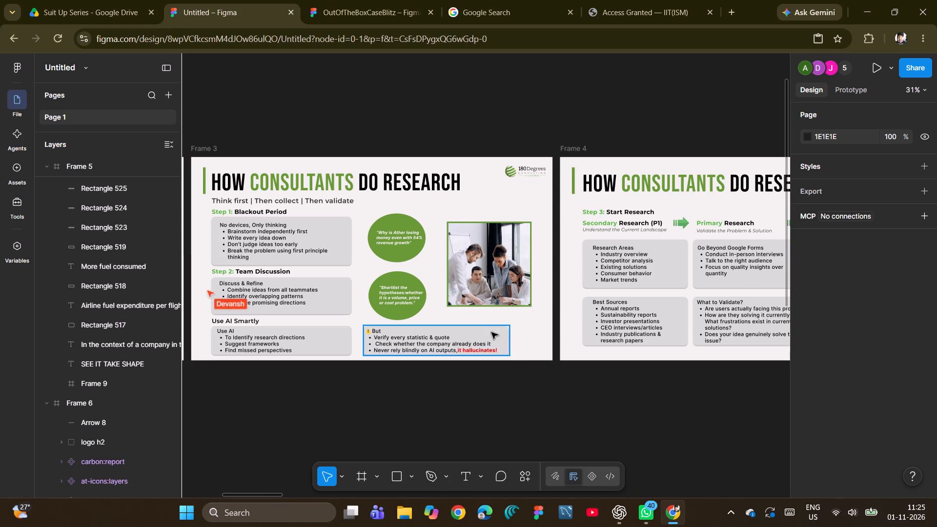
scroll(293, 176, "right", 1)
scroll(293, 176, "left", 1)
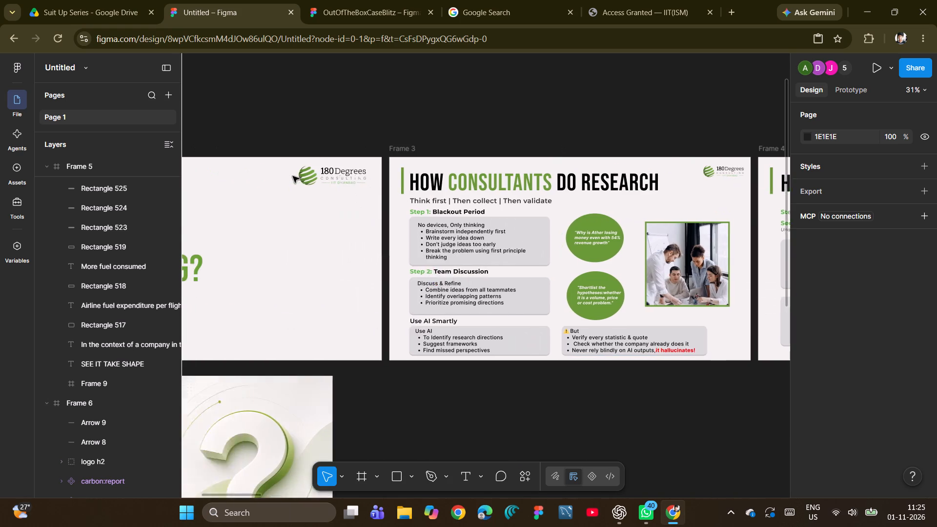
scroll(293, 176, "left", 1)
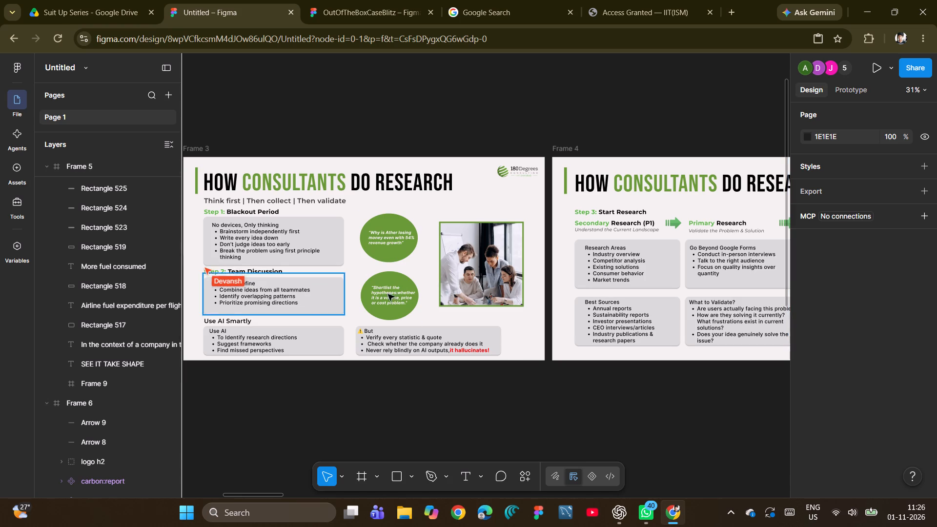
scroll(260, 278, "right", 1)
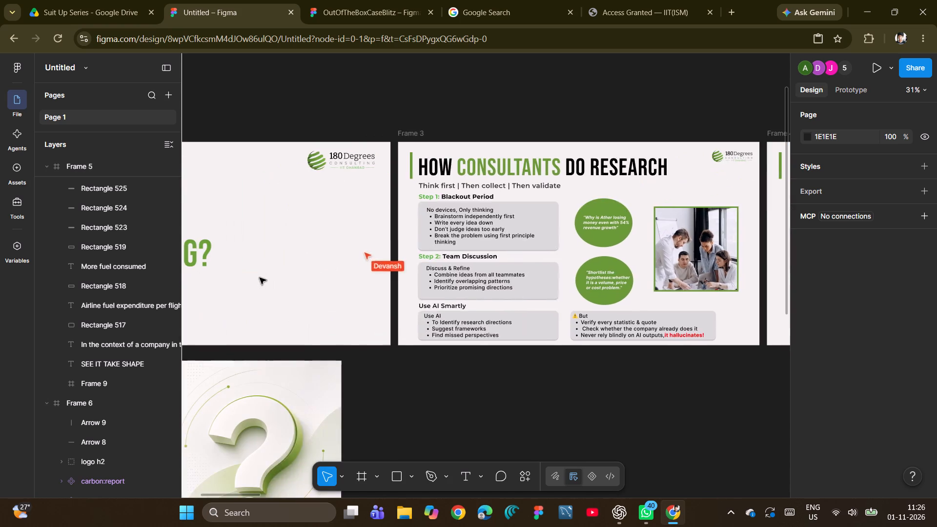
scroll(260, 278, "right", 2)
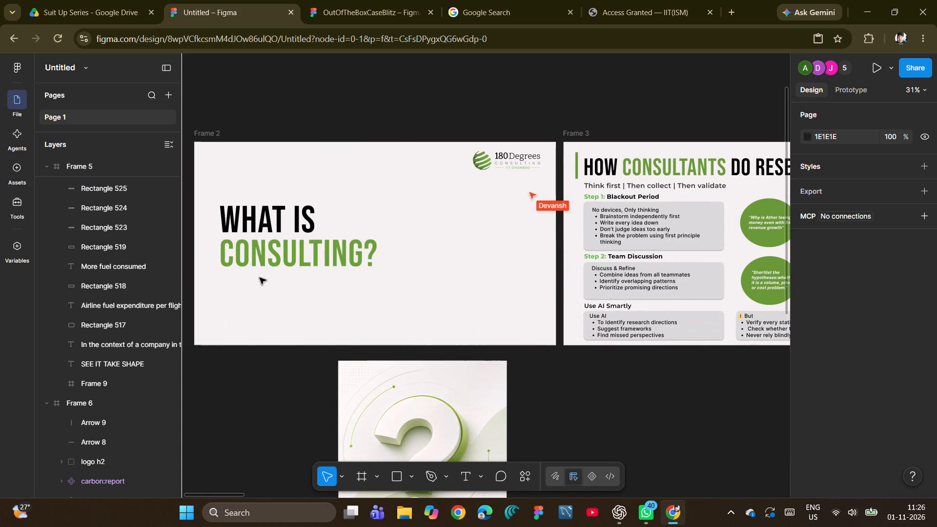
scroll(449, 221, "left", 4)
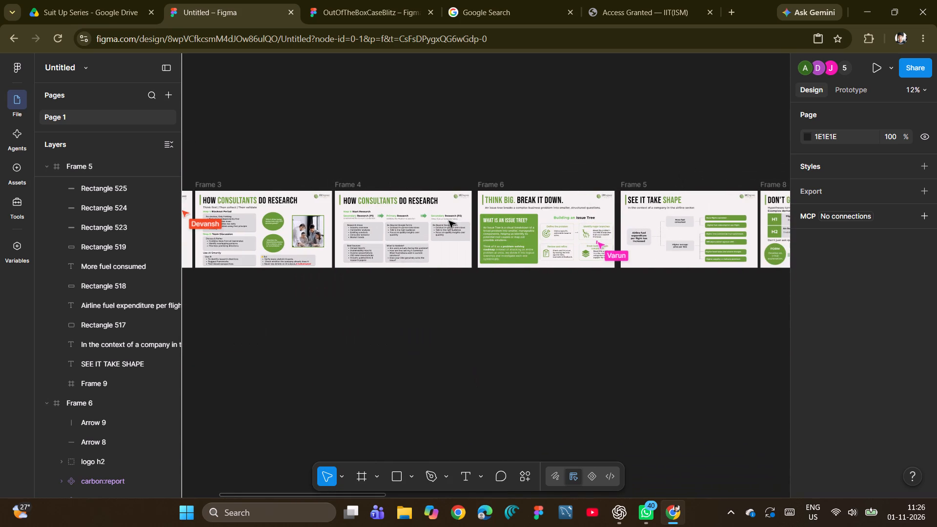
scroll(449, 221, "left", 7)
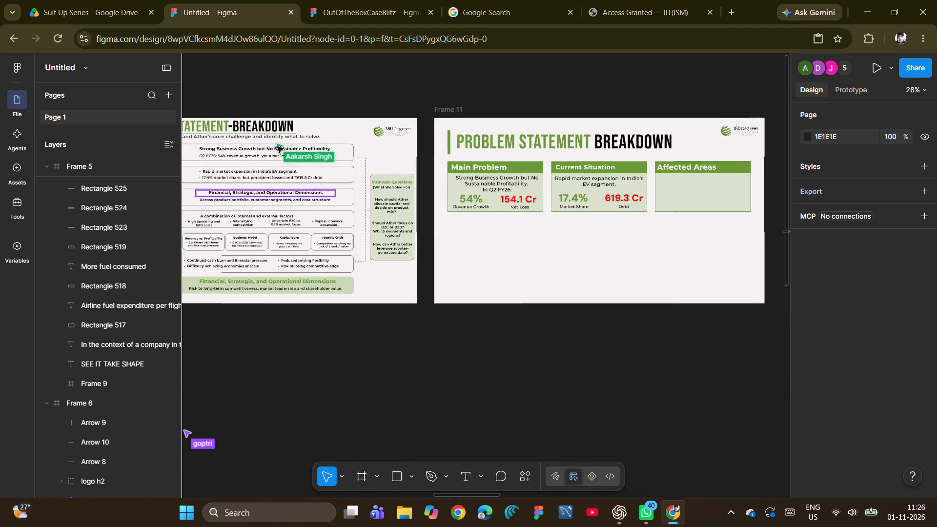
scroll(277, 146, "right", 2)
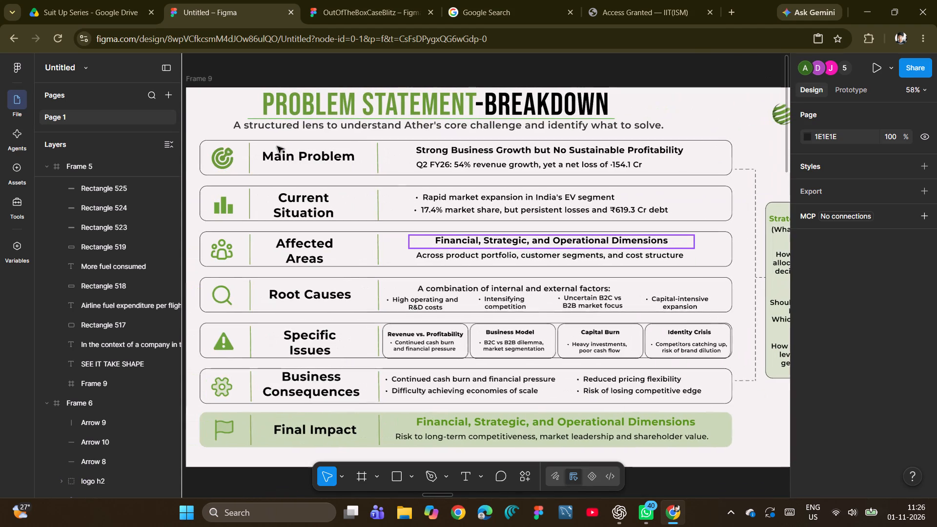
Duplicate Frame 9, the Problem Statement Breakdown slide with the seven icon rows.
scroll(277, 146, "down", 1)
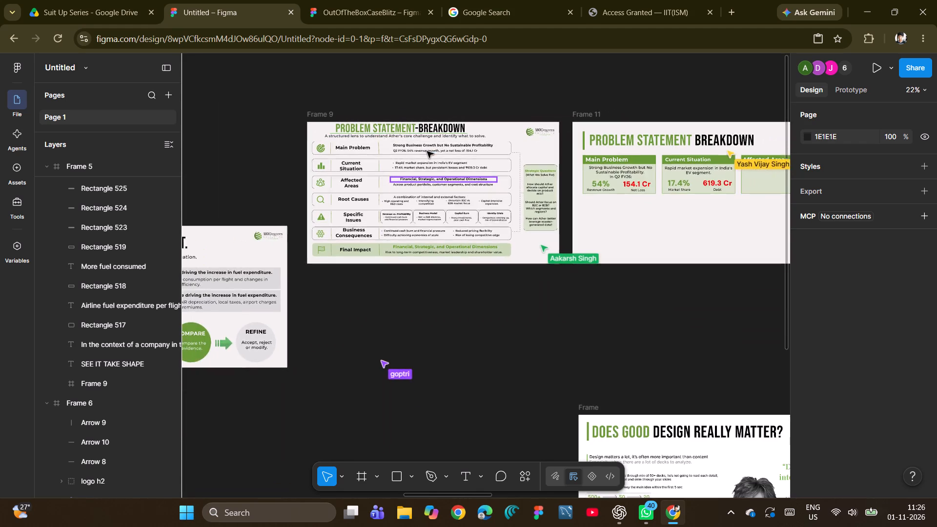
scroll(427, 151, "left", 1)
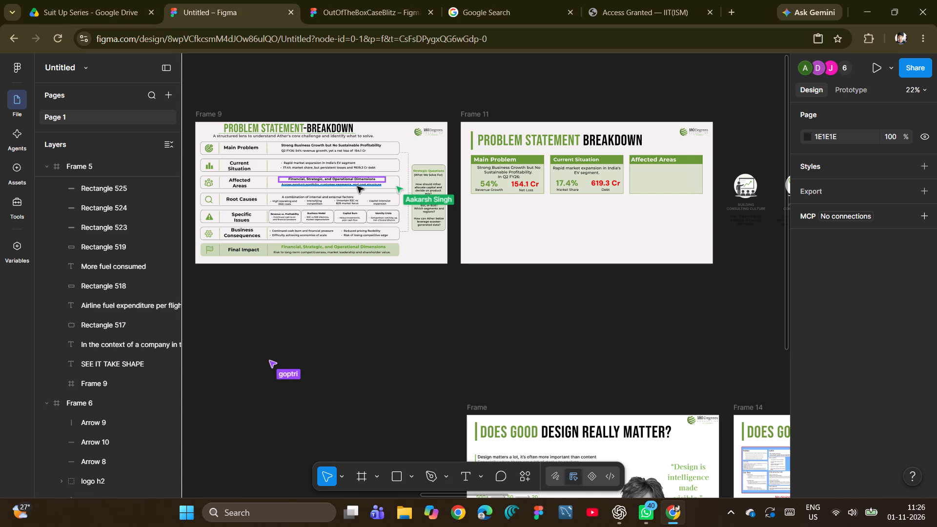
left_click(218, 115)
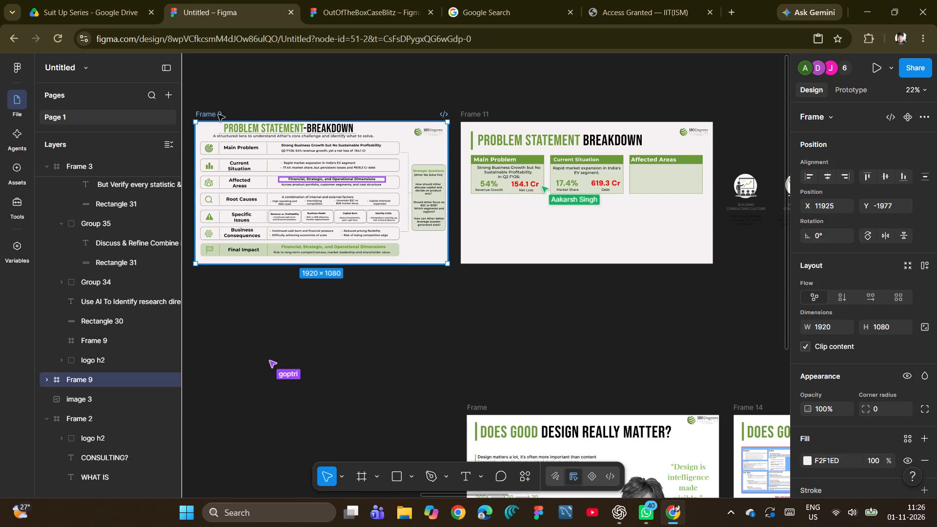
key("ctrl+d")
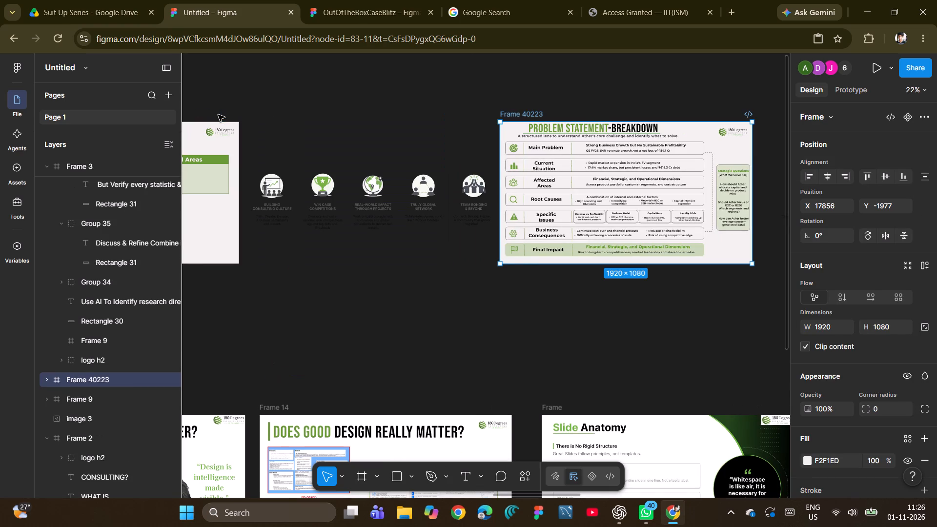
Compare the original Problem Statement Breakdown slide in Frame 9 with the card-based version in Frame 11.
scroll(279, 218, "right", 2)
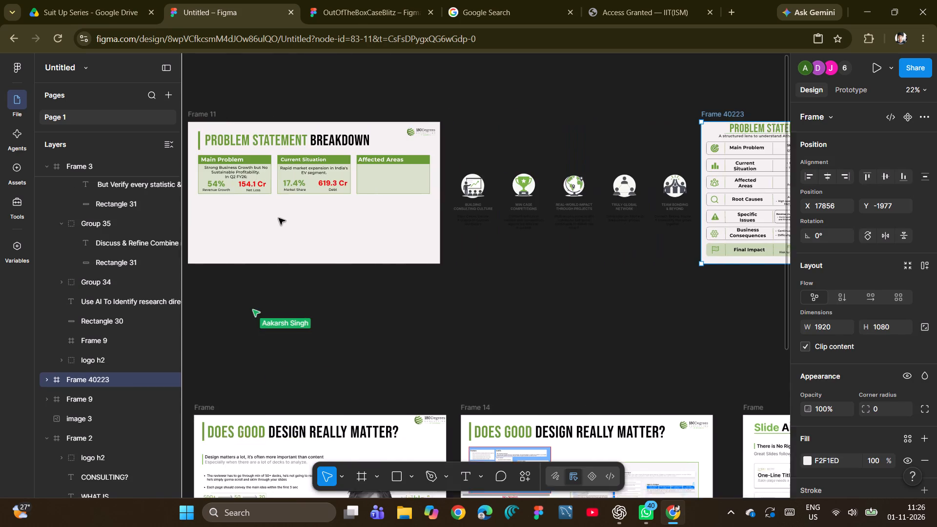
scroll(279, 218, "right", 3)
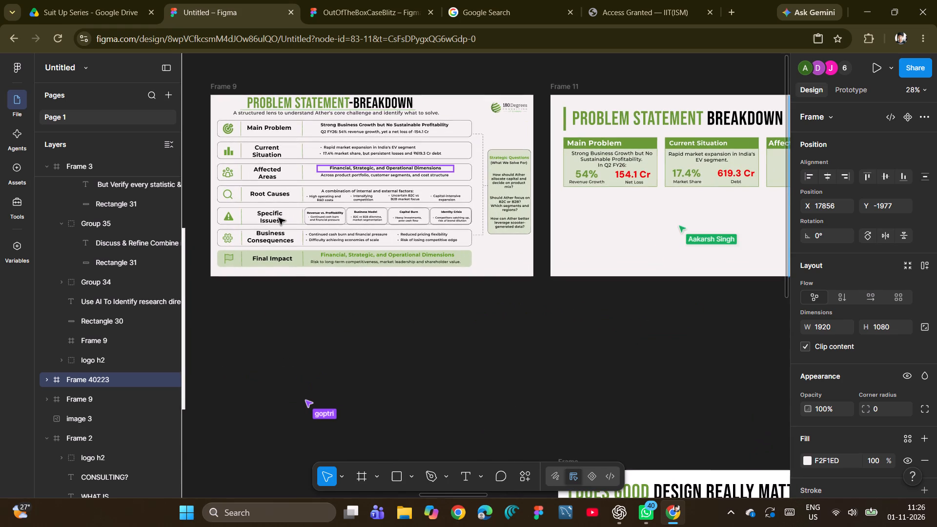
scroll(279, 218, "up", 1)
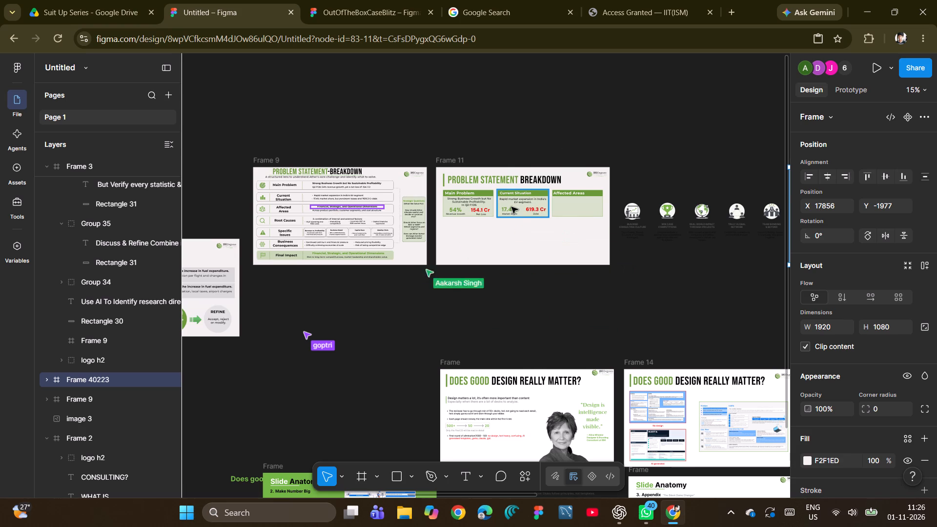
scroll(511, 207, "up", 1)
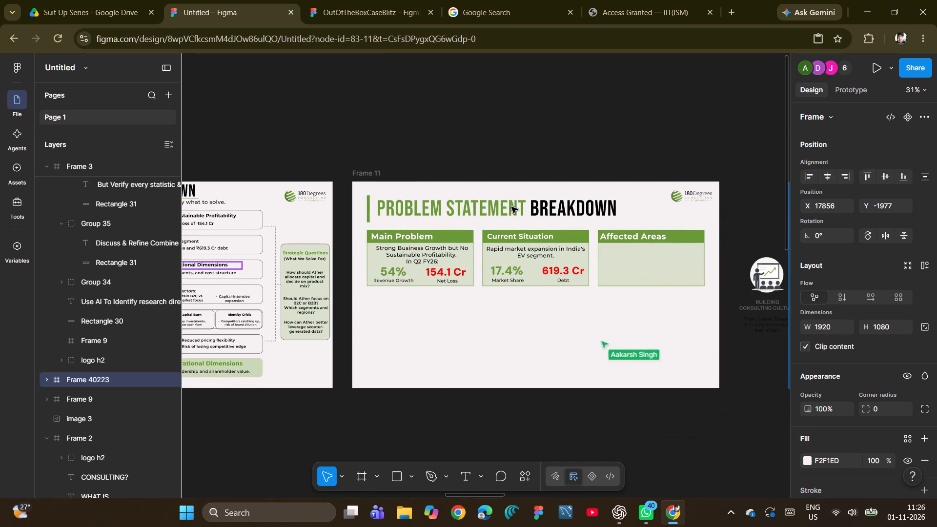
scroll(182, 350, "right", 2)
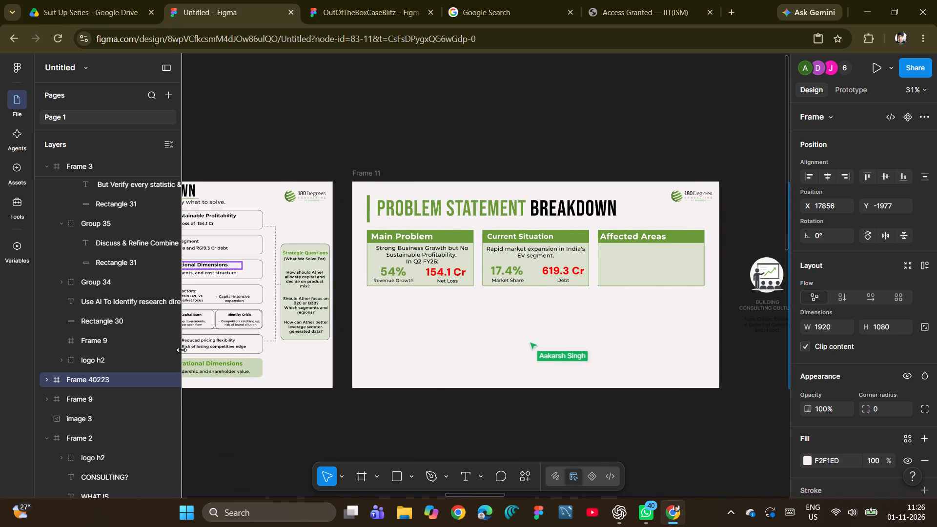
scroll(255, 327, "right", 3)
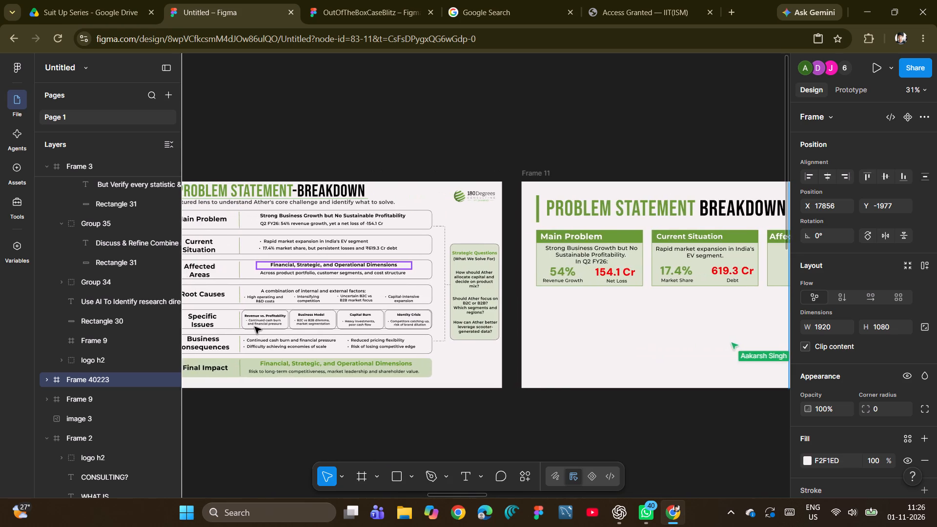
scroll(255, 327, "right", 1)
scroll(255, 327, "left", 2)
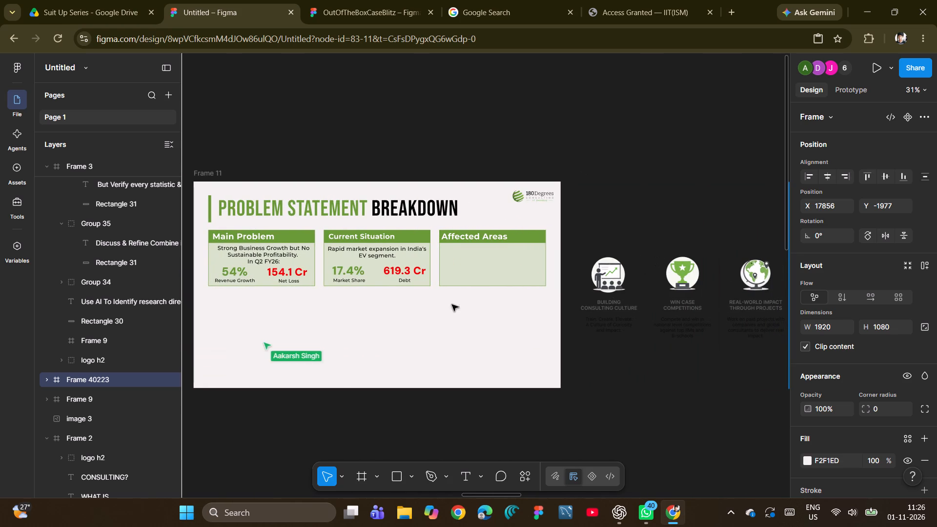
scroll(361, 313, "right", 1)
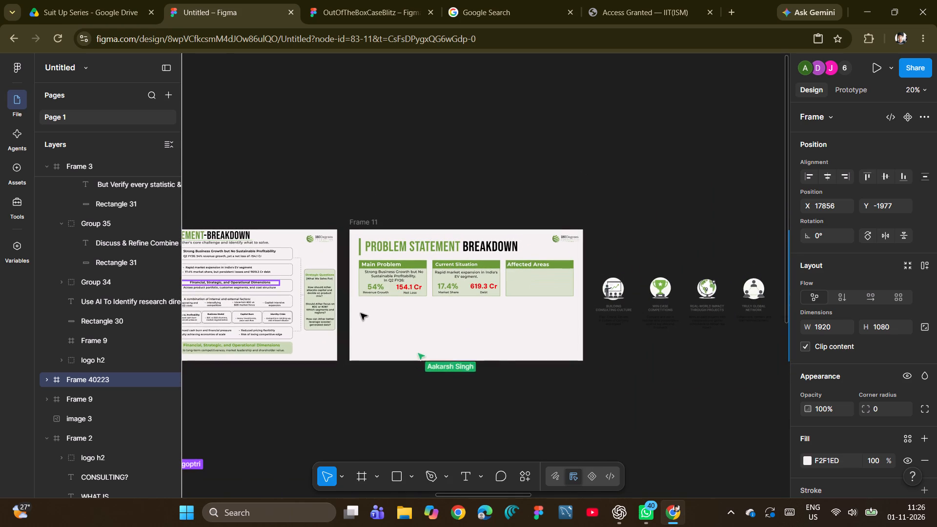
scroll(361, 313, "right", 1)
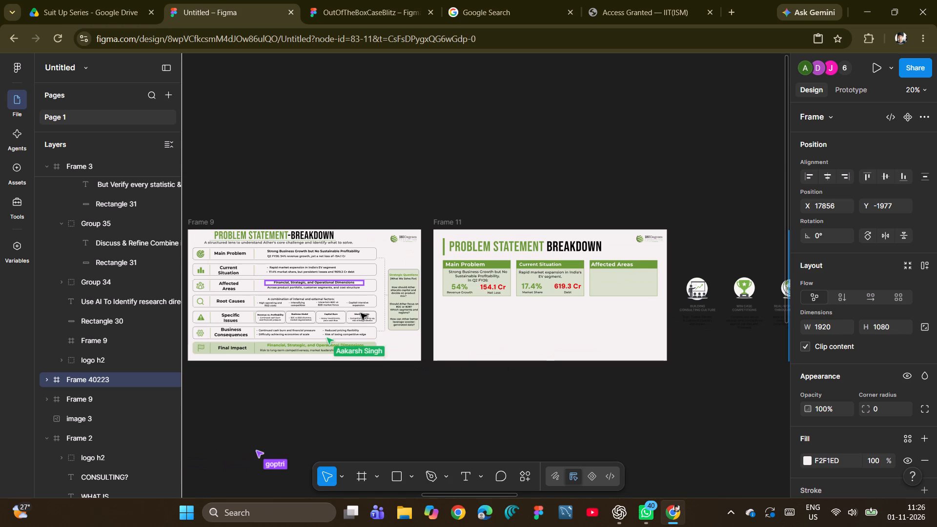
scroll(361, 313, "right", 2)
scroll(361, 313, "left", 1)
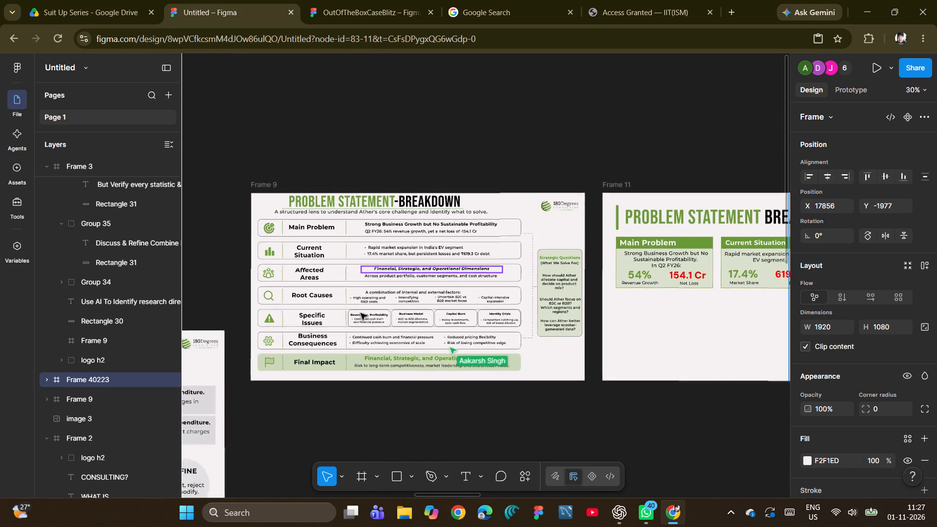
Check the style of the research, issue tree and hypothesis slides in Frames 3 to 8 against the Frame 9 slide.
scroll(361, 313, "right", 5)
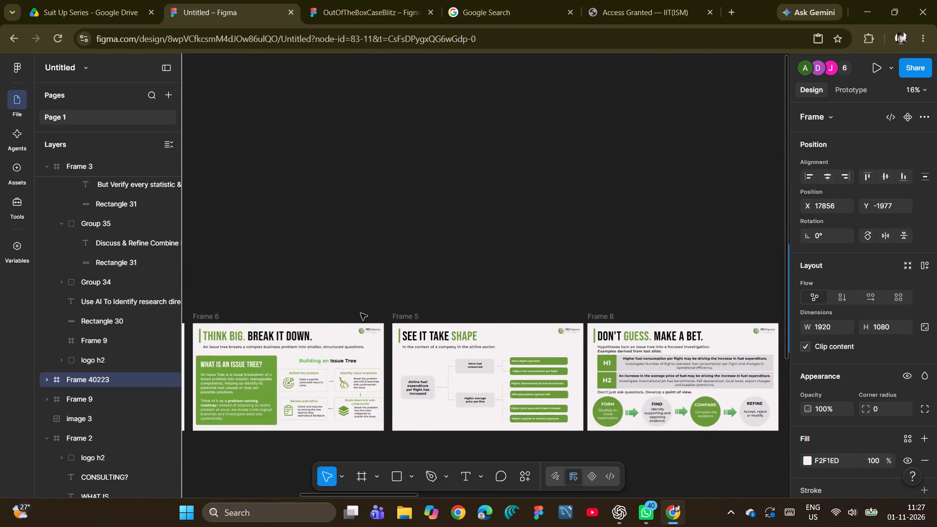
scroll(361, 313, "right", 4)
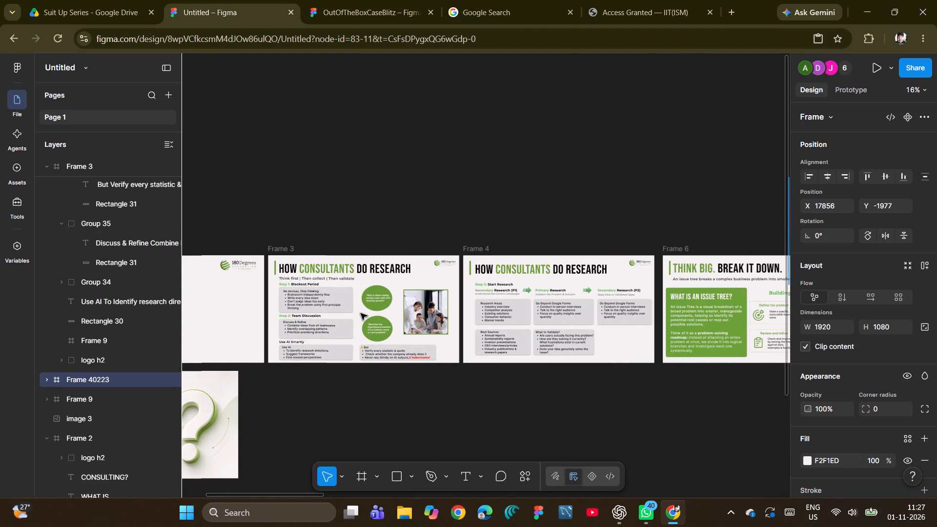
scroll(361, 313, "left", 3)
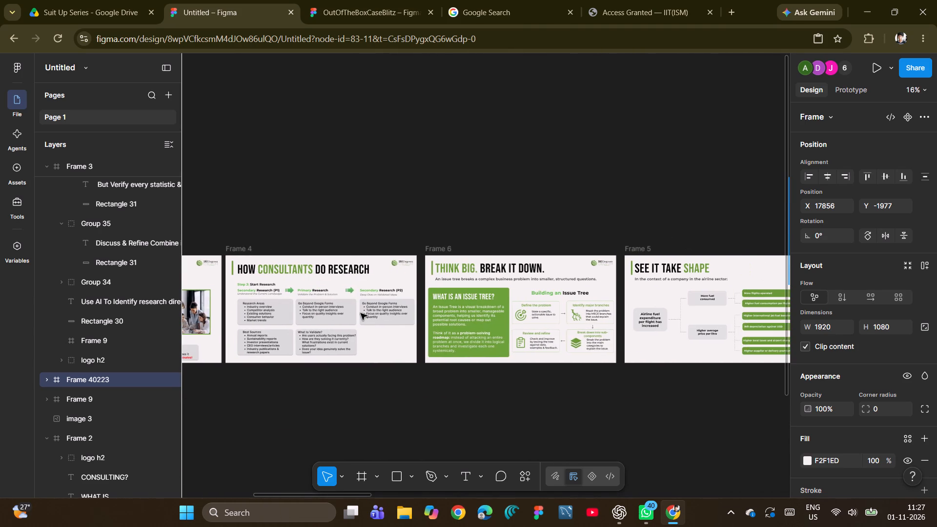
scroll(361, 313, "left", 1)
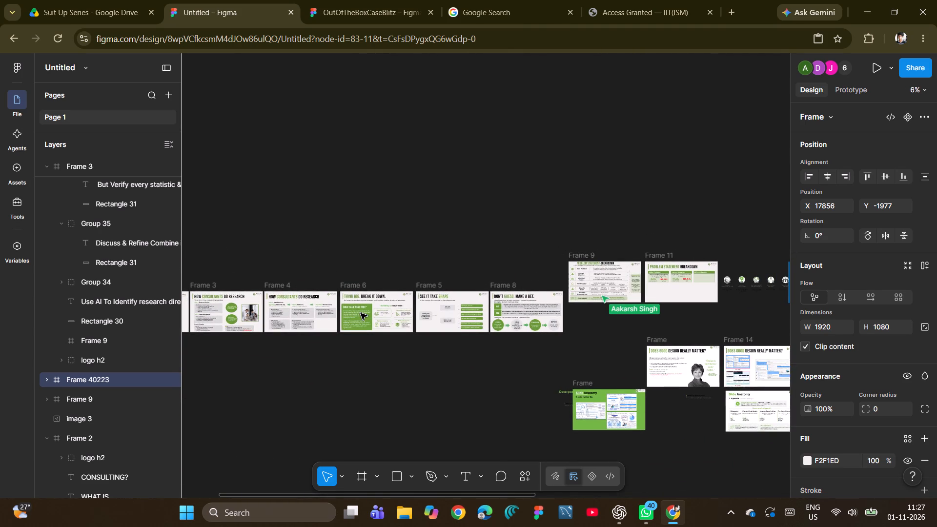
scroll(361, 313, "left", 3)
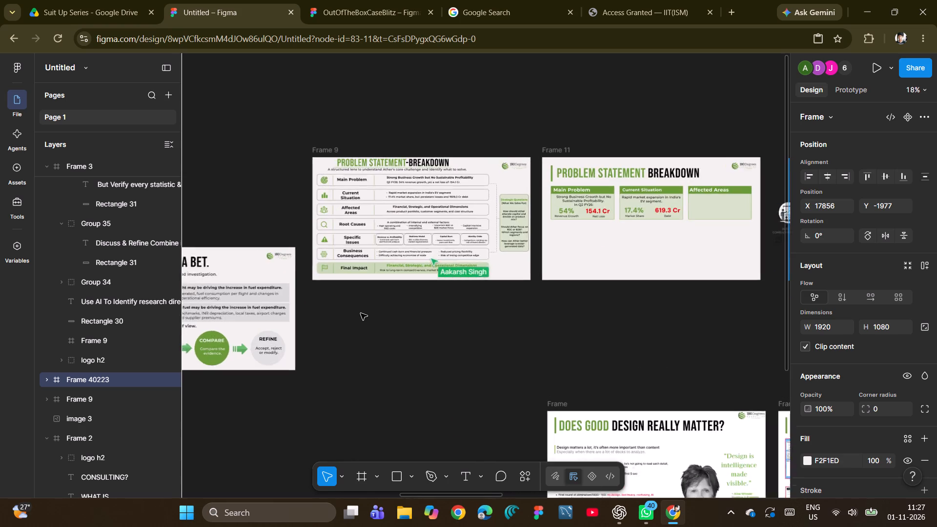
scroll(361, 313, "up", 1)
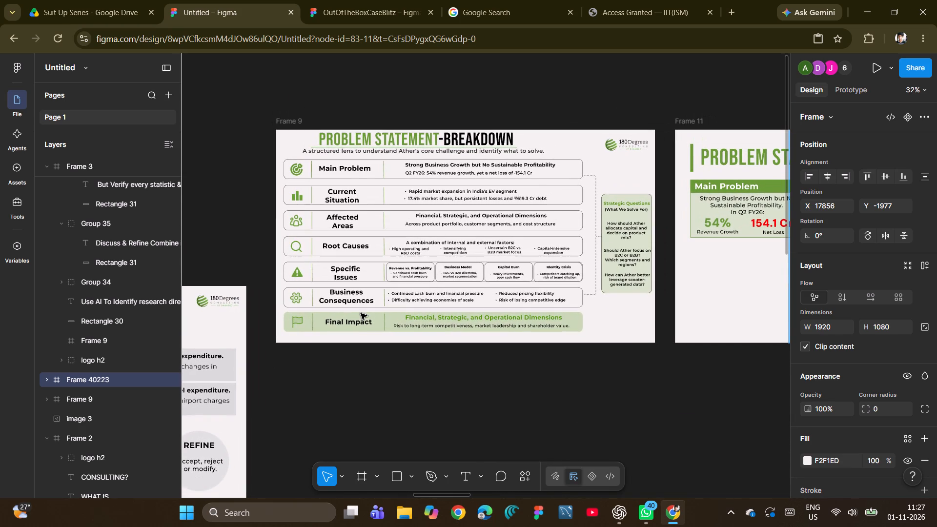
Look back from the Problem Statement Breakdown slides over the research, issue tree and hypothesis slides in Frames 3 to 8.
scroll(361, 313, "left", 1)
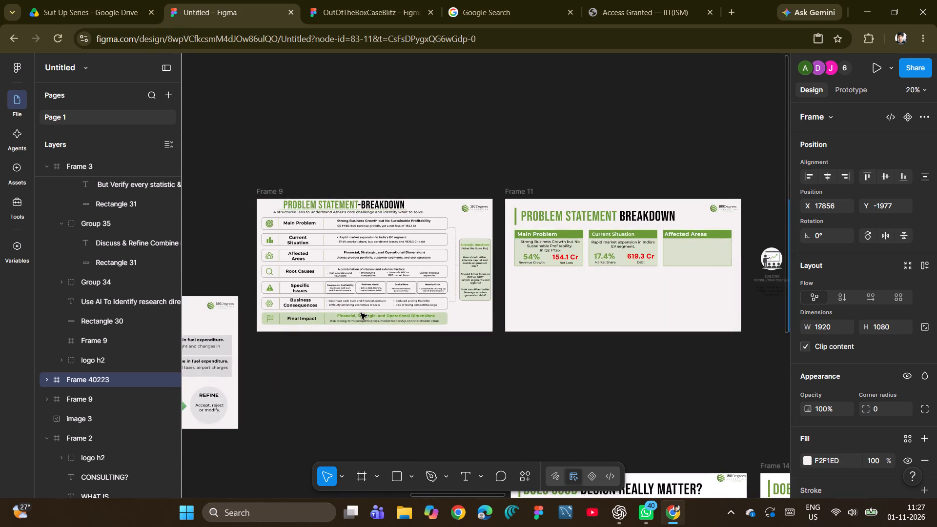
scroll(361, 313, "right", 2)
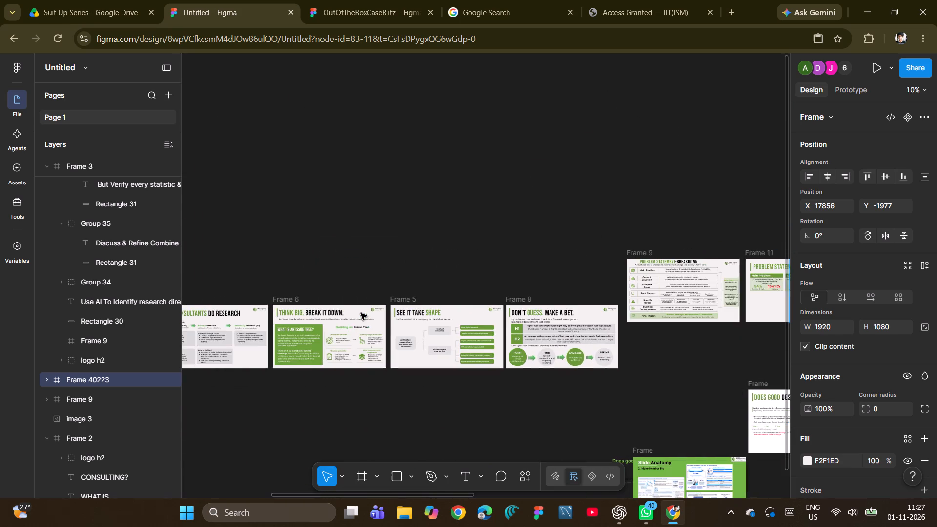
scroll(361, 313, "right", 2)
scroll(361, 313, "down", 1)
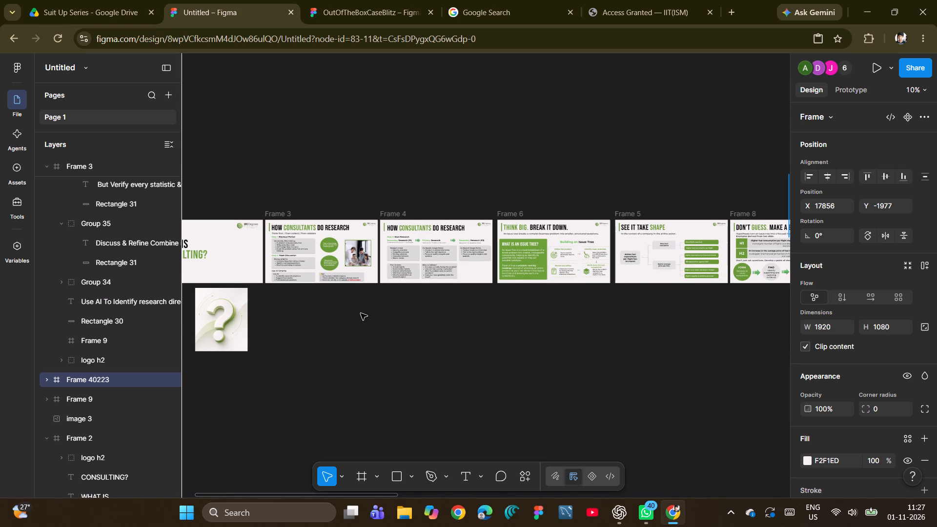
scroll(361, 313, "left", 2)
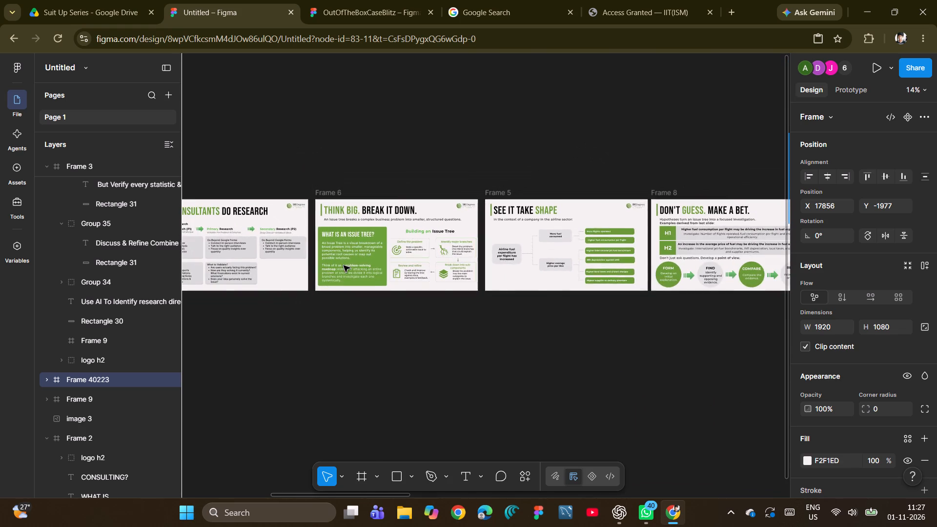
scroll(344, 265, "right", 2)
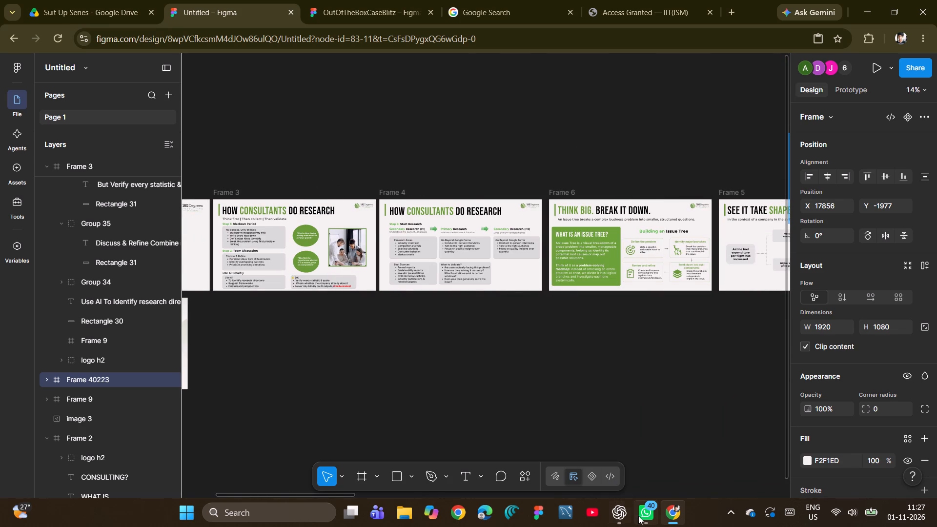
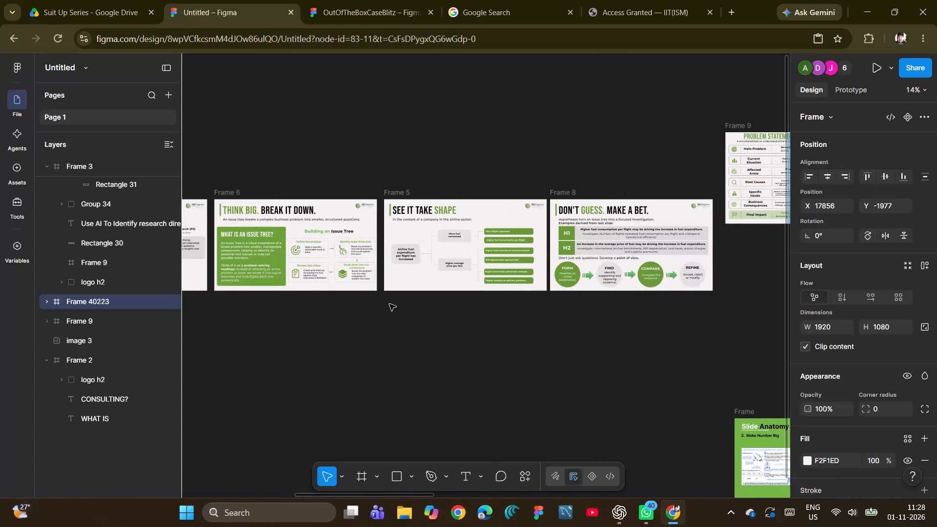
Examine the rows and the Strategic Questions box of the Problem Statement Breakdown slide in Frame 9 up close.
scroll(438, 265, "left", 2)
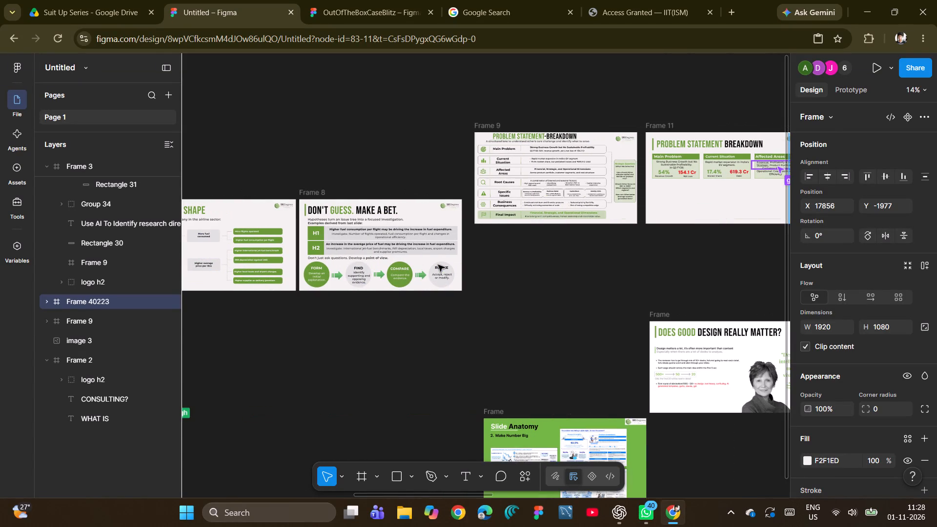
scroll(438, 265, "left", 1)
scroll(438, 265, "up", 1)
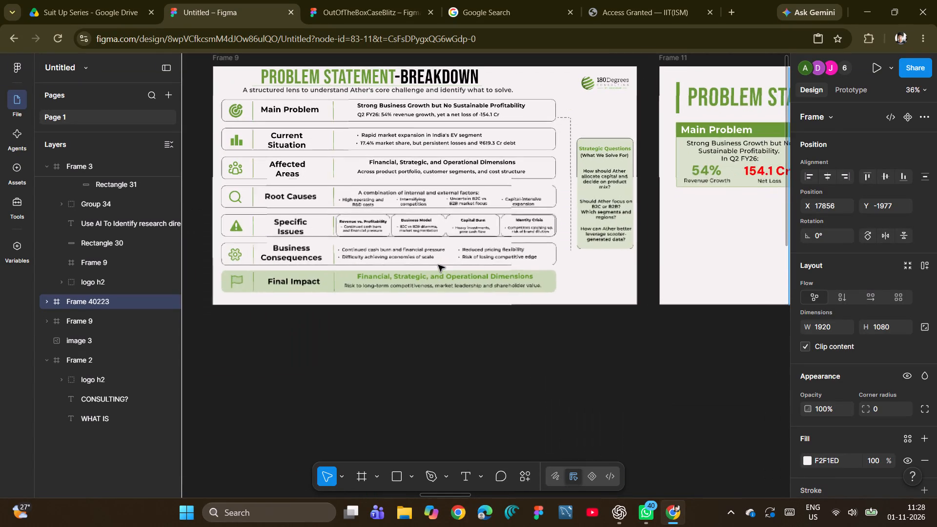
scroll(438, 265, "up", 1)
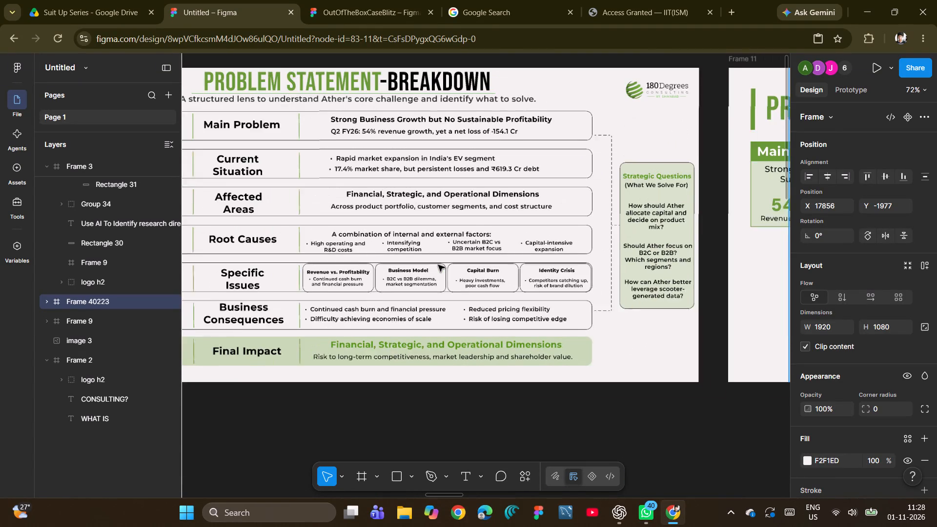
Compare the research, issue tree and hypothesis slides in Frames 3 to 8 with the Problem Statement Breakdown slides in Frames 9 and 11.
scroll(438, 265, "right", 3)
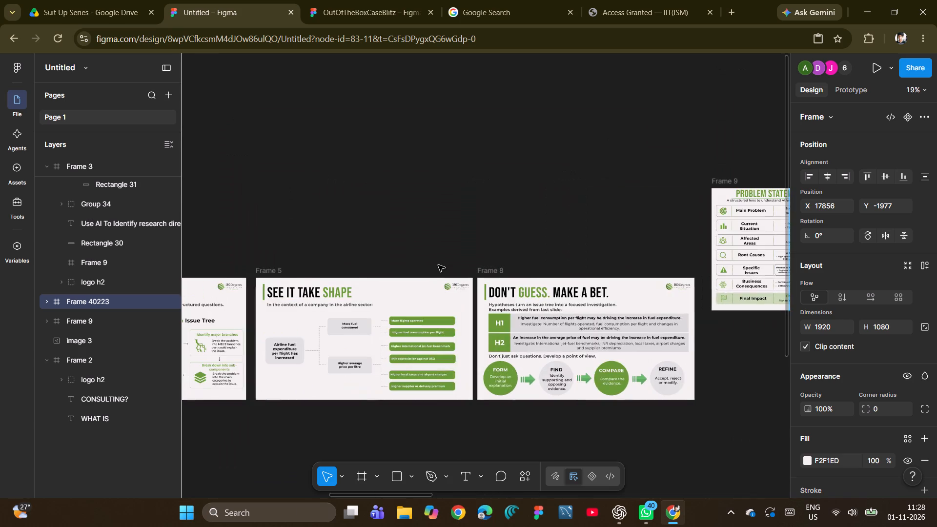
scroll(438, 265, "right", 5)
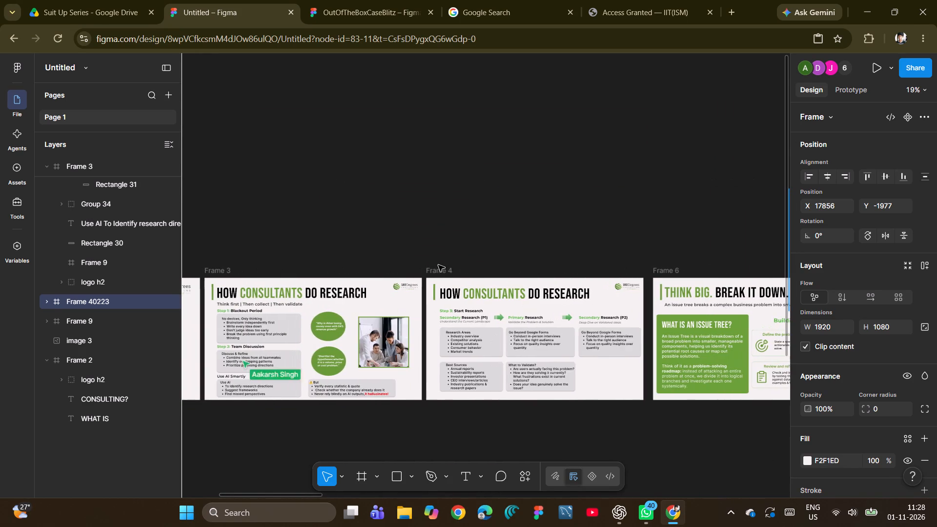
scroll(438, 265, "right", 2)
scroll(438, 265, "left", 4)
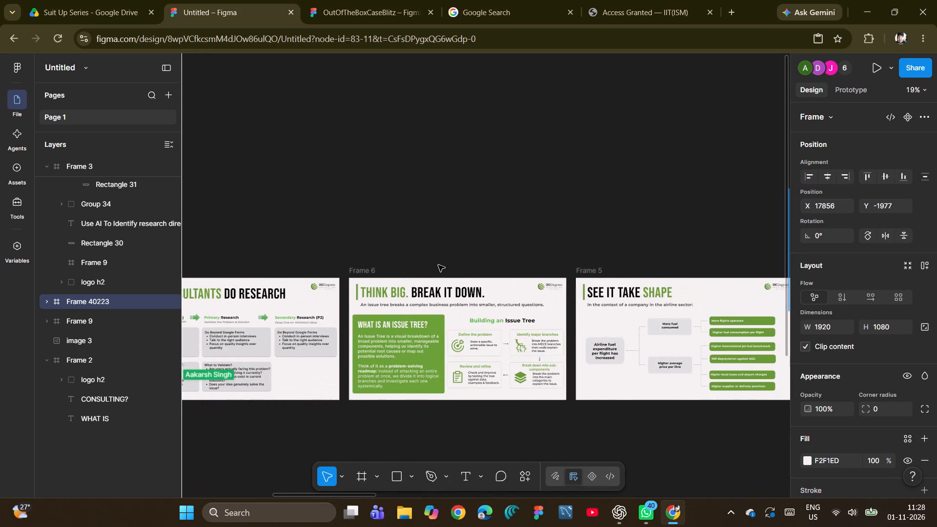
scroll(438, 265, "left", 7)
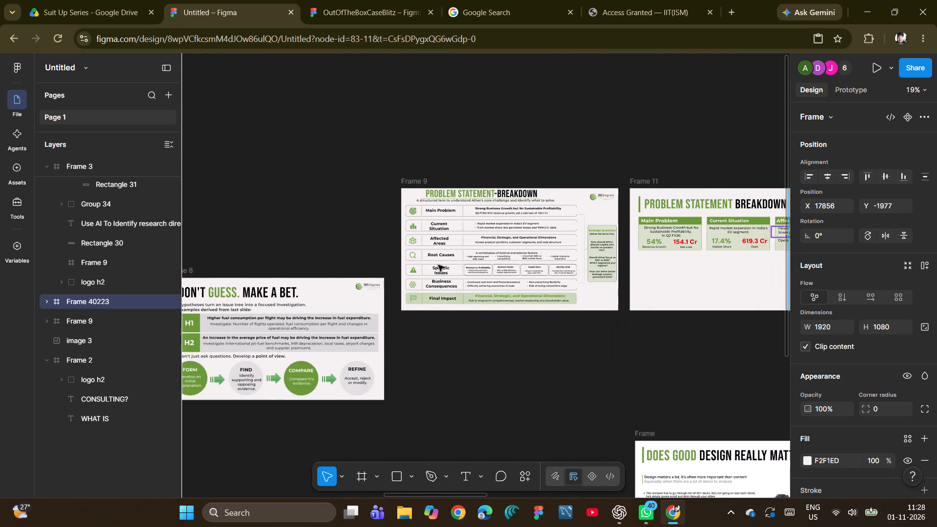
scroll(438, 265, "left", 1)
scroll(438, 265, "down", 1)
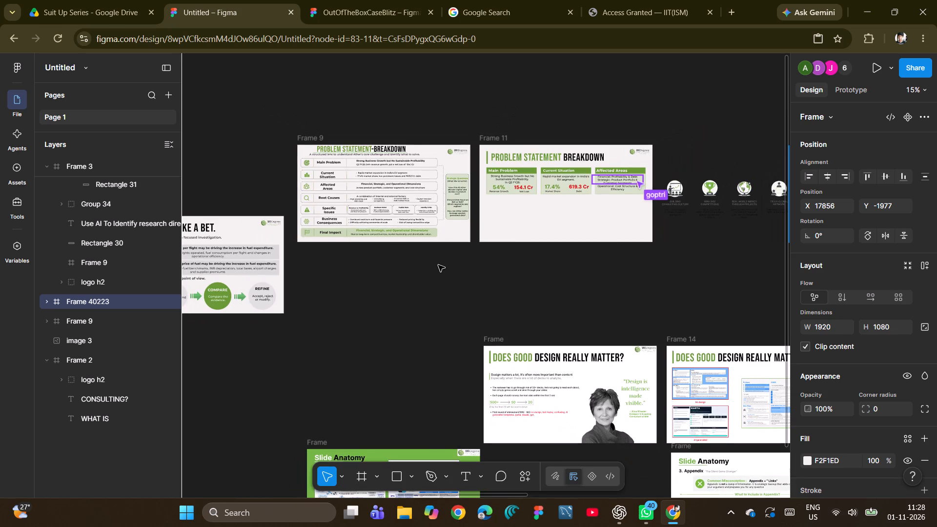
scroll(438, 265, "right", 3)
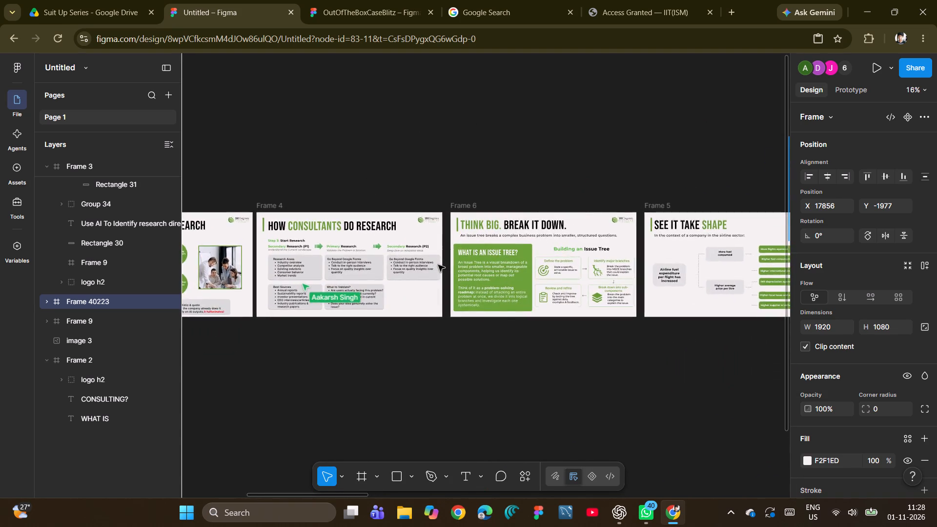
Delete Frame 40223, the duplicated Problem Statement Breakdown slide beyond Frame 11 and its row of round icons.
scroll(438, 265, "left", 5)
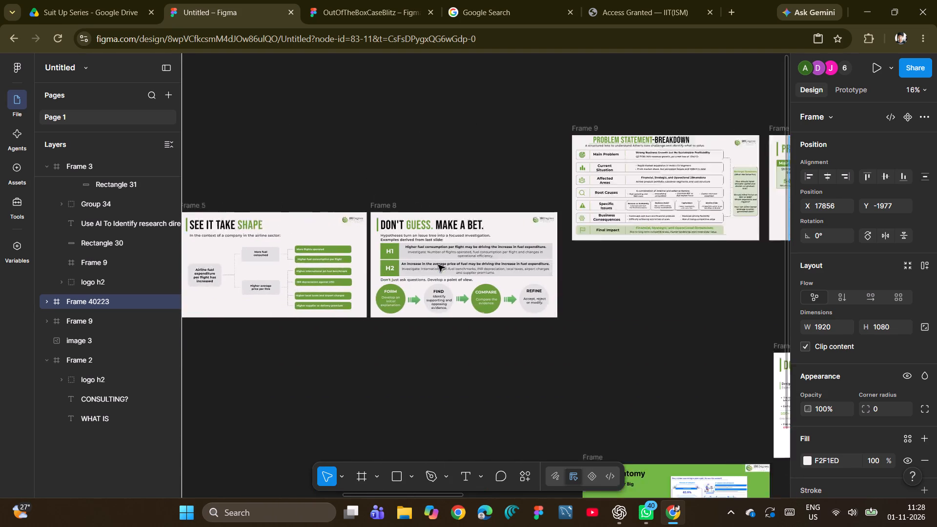
scroll(438, 265, "left", 4)
scroll(438, 265, "up", 1)
scroll(438, 265, "left", 2)
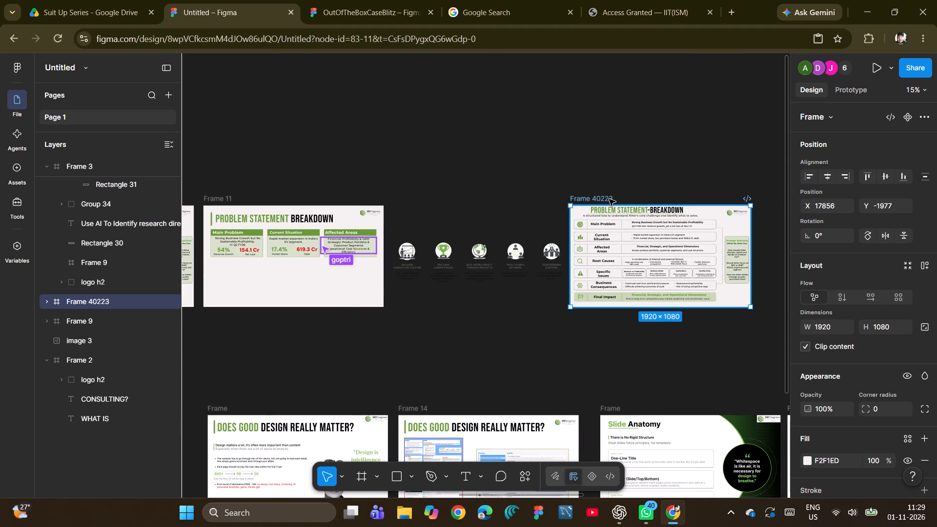
left_click(608, 199)
key("BackSpace")
Duplicate Frame 4, the "How Consultants Do Research" slide with the Step 3: Start Research content.
scroll(608, 199, "right", 2)
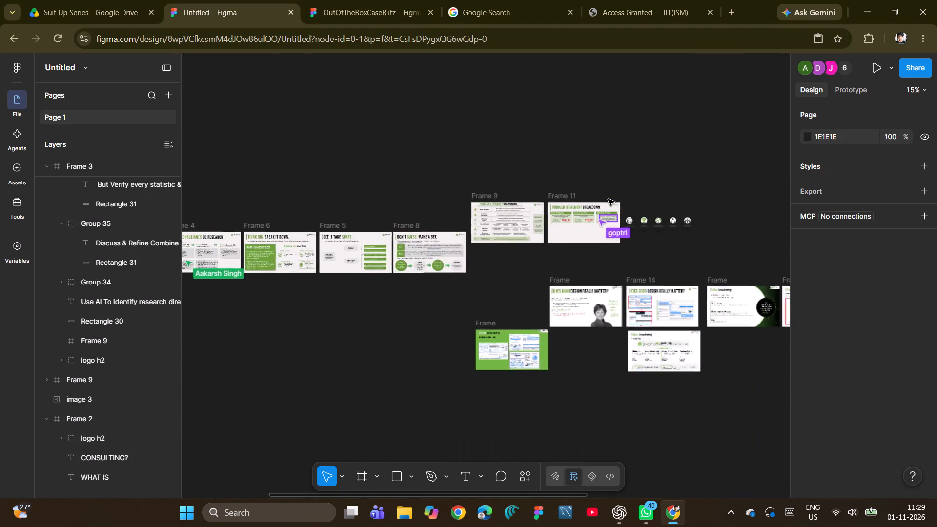
scroll(608, 199, "right", 4)
scroll(608, 199, "down", 1)
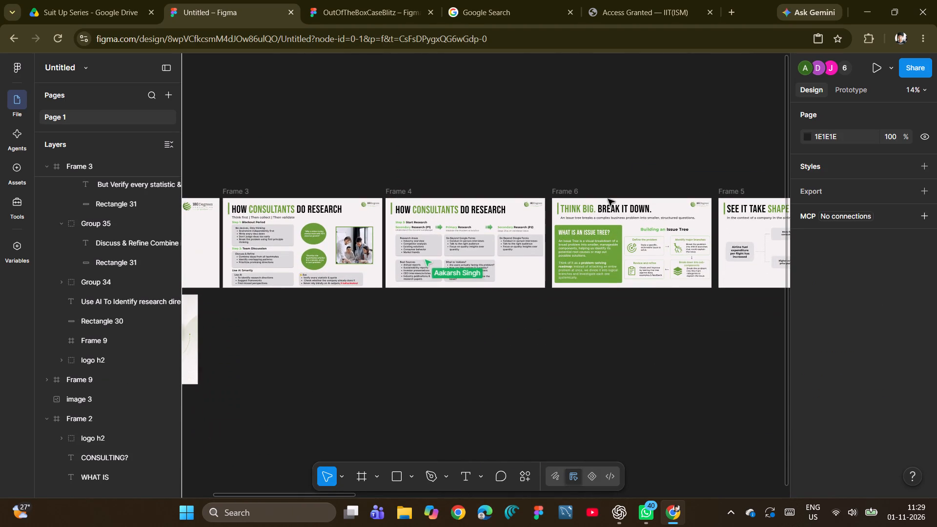
left_click(224, 190)
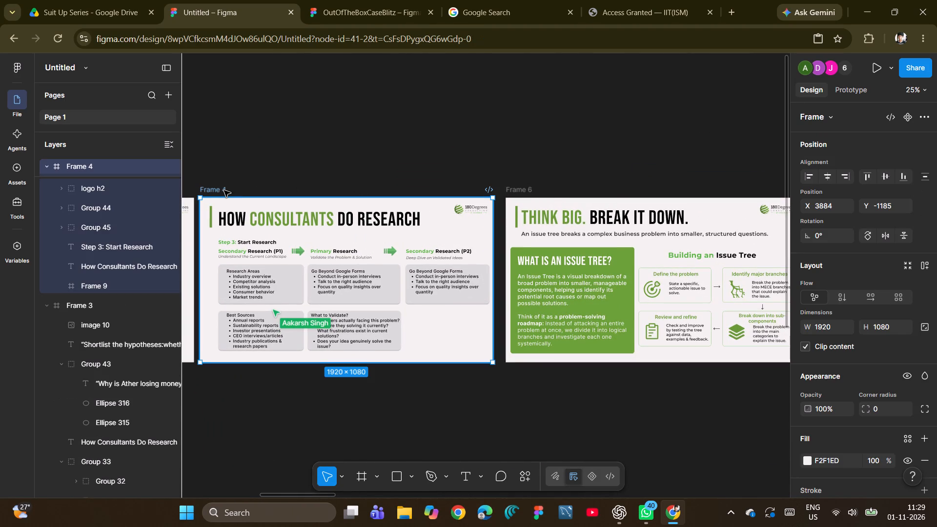
key("ctrl+d")
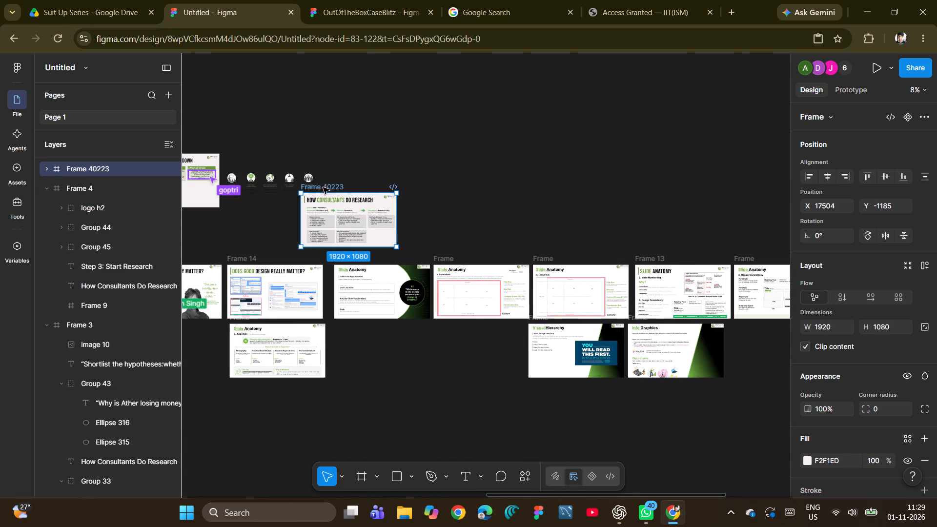
Move the duplicated research slide directly beneath Frame 6, lined up with its edges at X 5889, Y 101.
left_click_drag(319, 183, 62, 210)
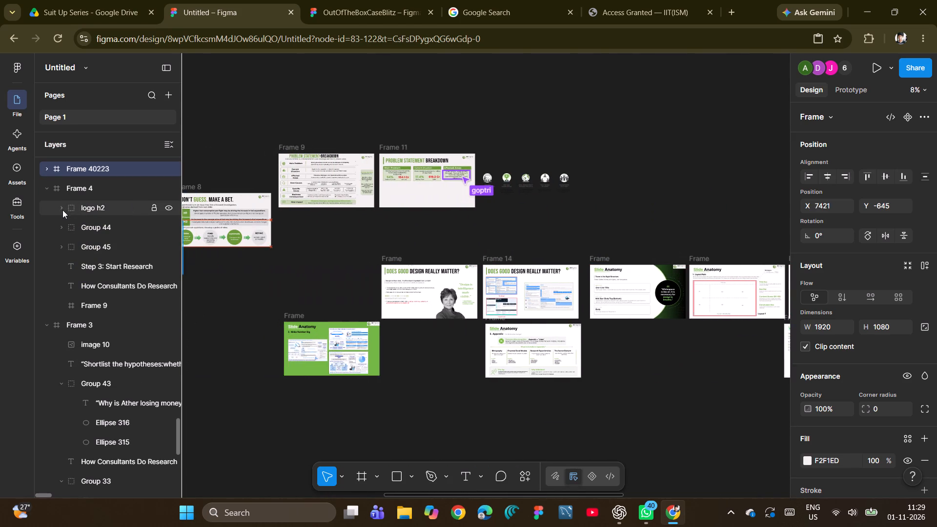
left_click_drag(62, 210, 328, 247)
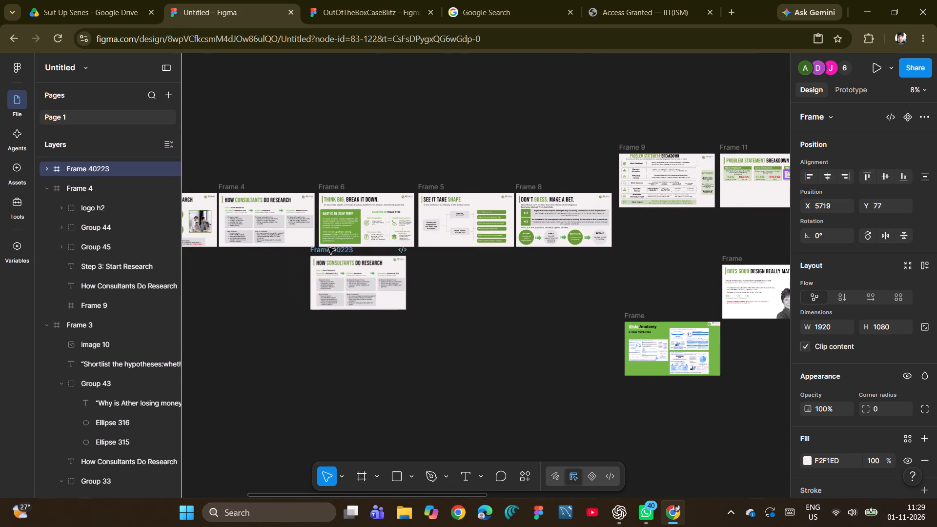
left_click_drag(328, 247, 337, 247)
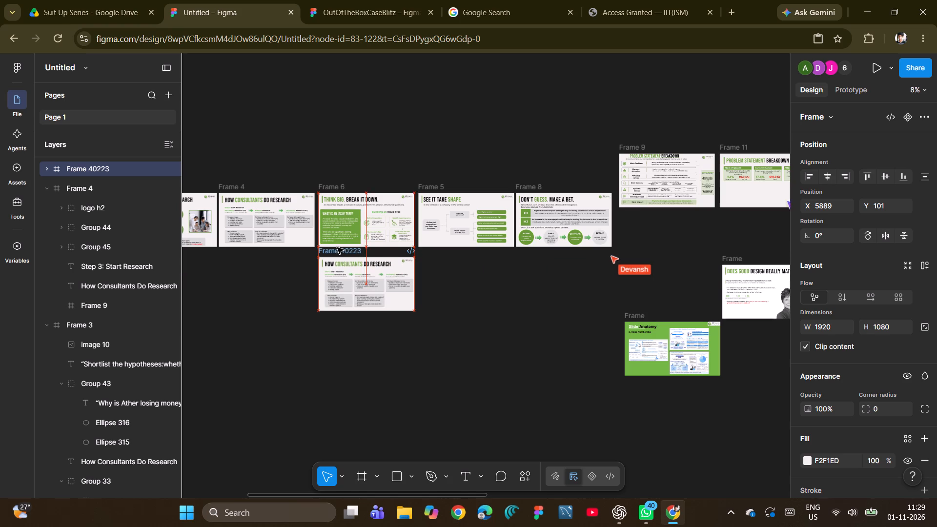
left_click_drag(337, 247, 336, 247)
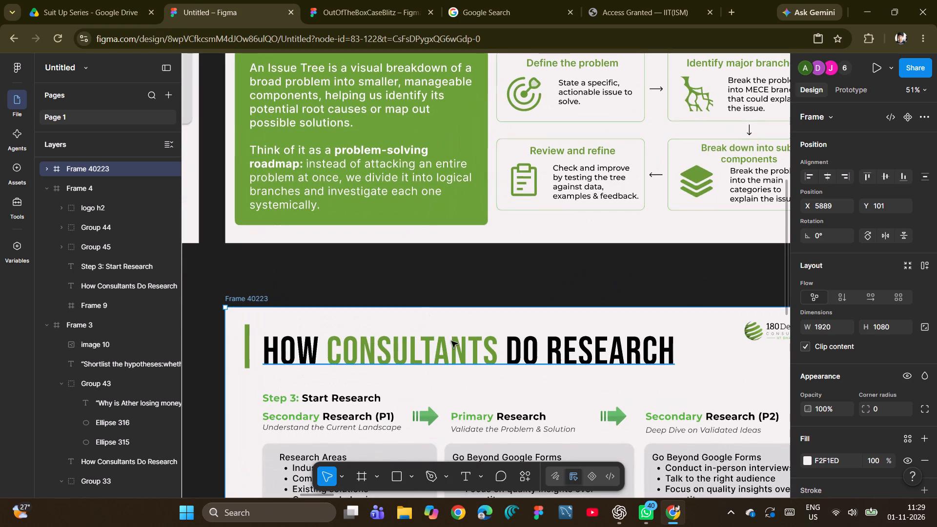
Open the "How Consultants Do Research" title of the duplicated slide for editing, with all its text selected.
double_click(450, 344)
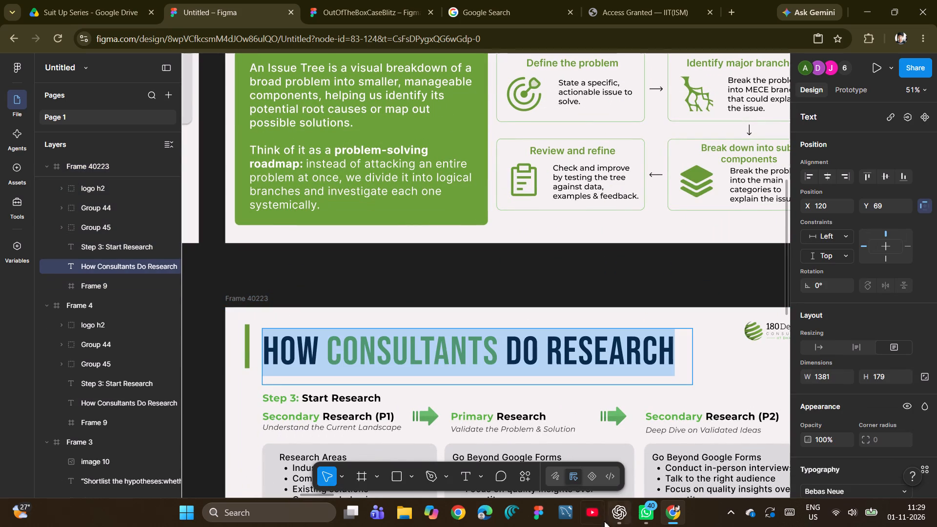
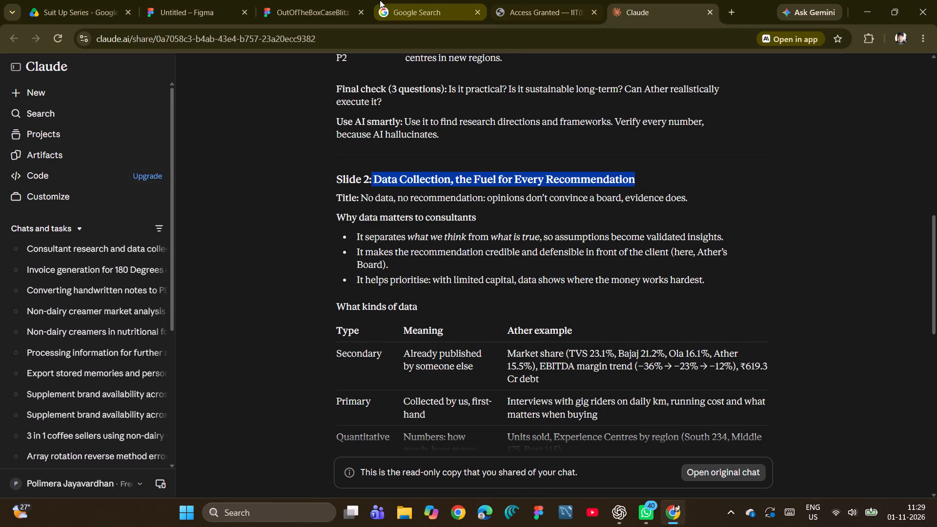
left_click_drag(193, 0, 499, 0)
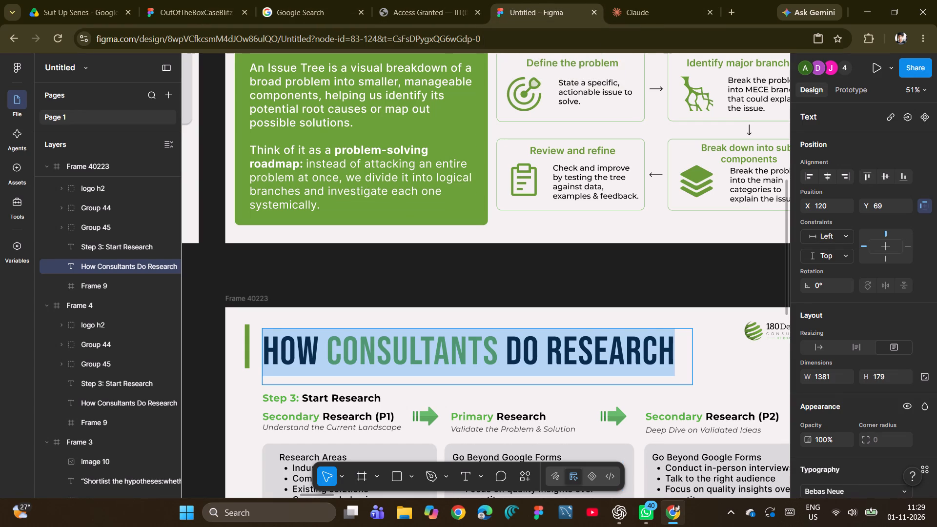
key("ctrl+v")
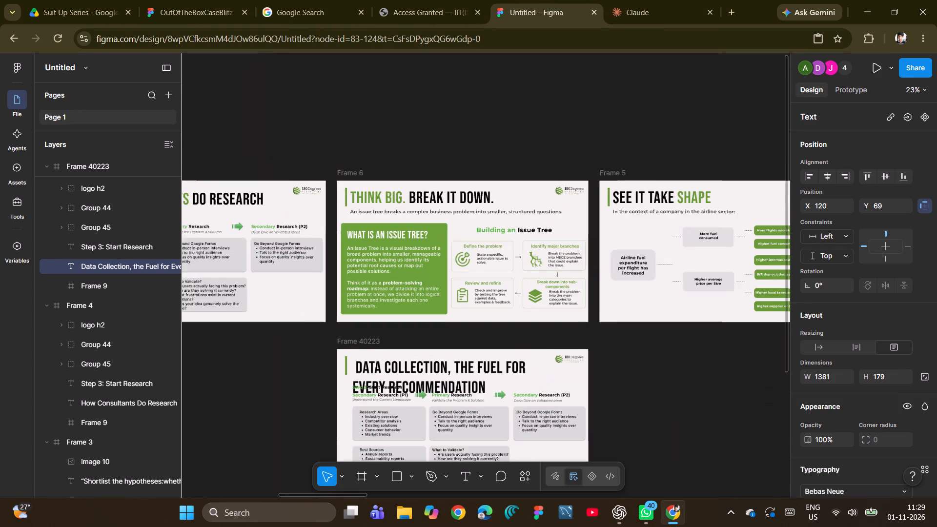
left_click(326, 359)
Remove the leading space before "Data Collection" in the pasted title.
scroll(354, 373, "down", 1)
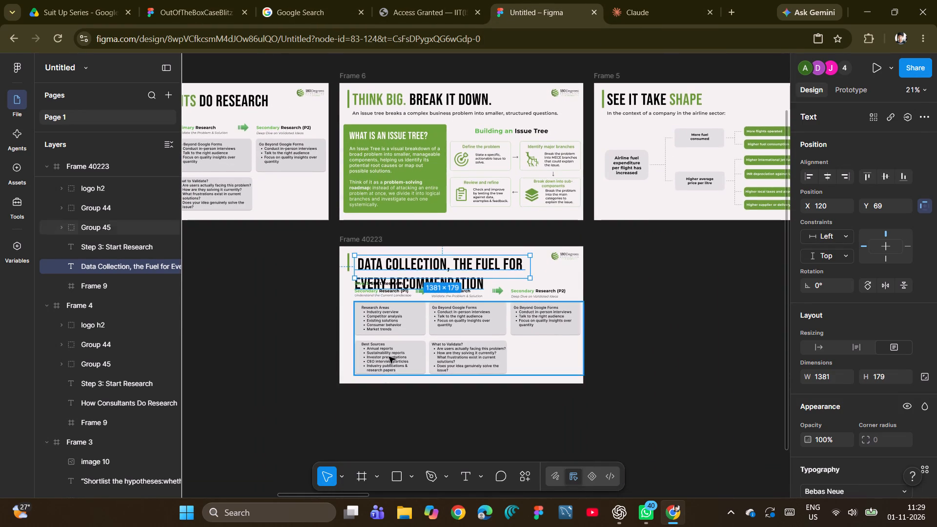
double_click(339, 277)
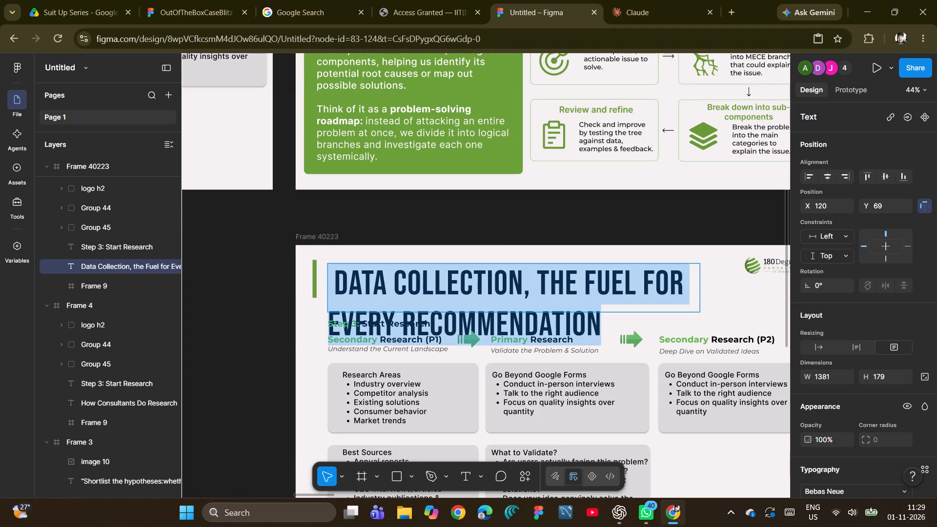
left_click(339, 277)
left_click(339, 277)
left_click(339, 277)
key("BackSpace")
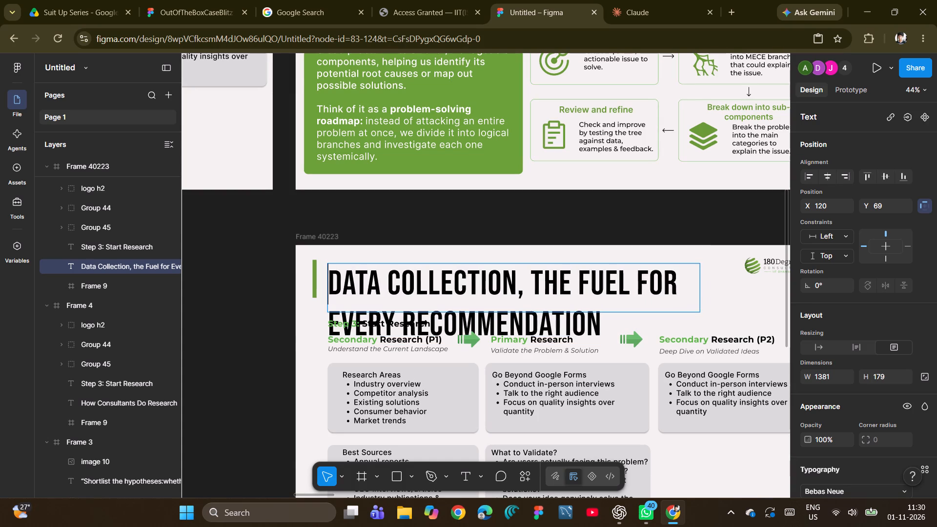
left_click(267, 297)
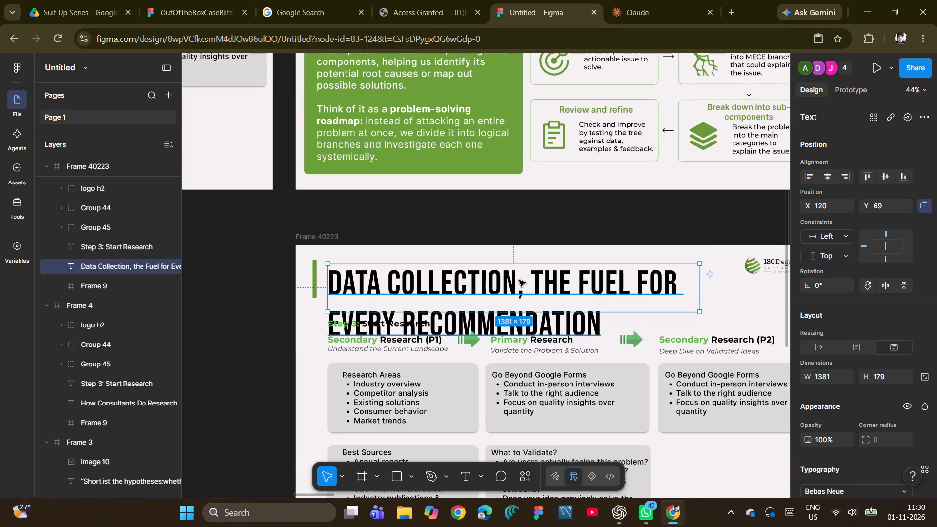
Colour the words "the Fuel" in the title green, using 73B744 from the page colours.
double_click(519, 280)
left_click(558, 281)
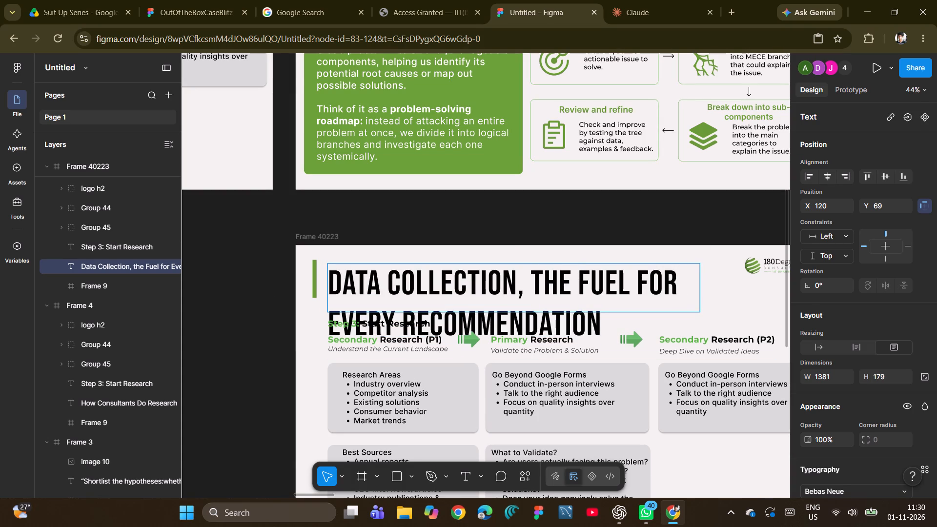
left_click_drag(533, 275, 623, 272)
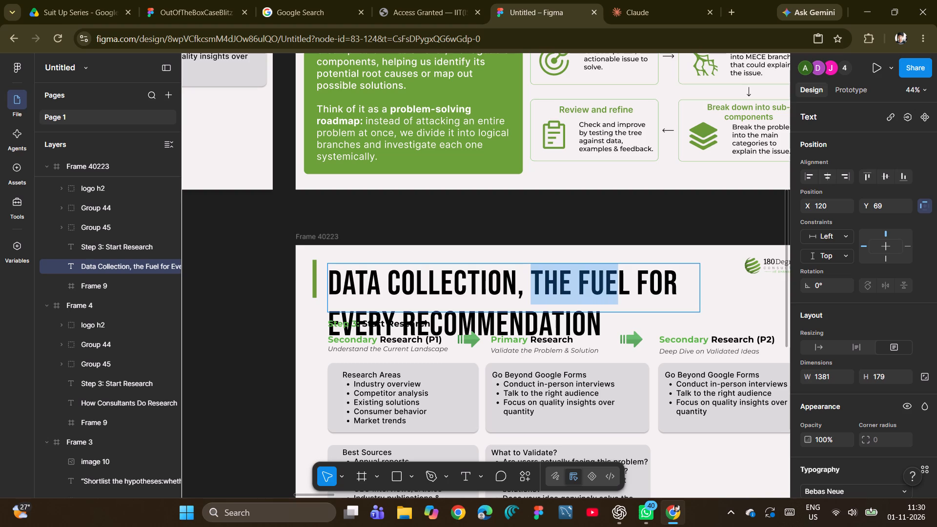
left_click_drag(623, 272, 626, 275)
scroll(862, 324, "down", 4)
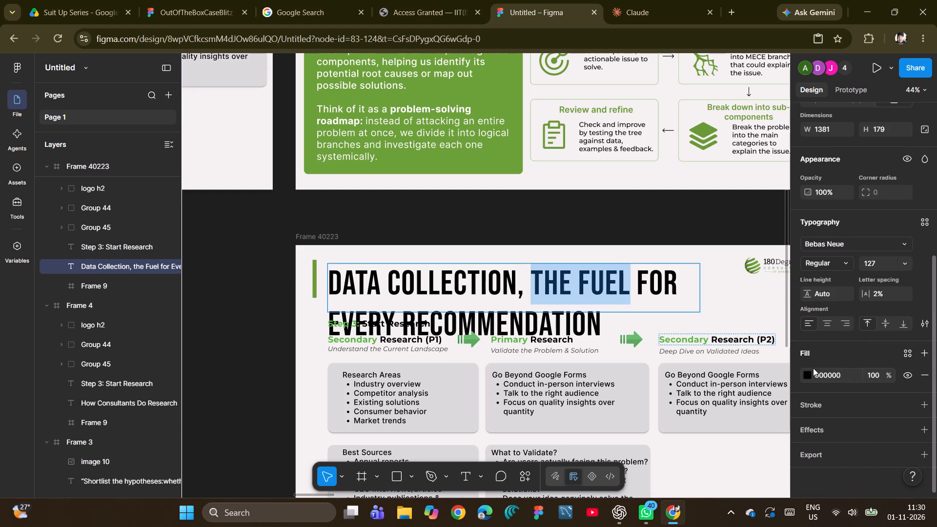
left_click(806, 372)
left_click(707, 443)
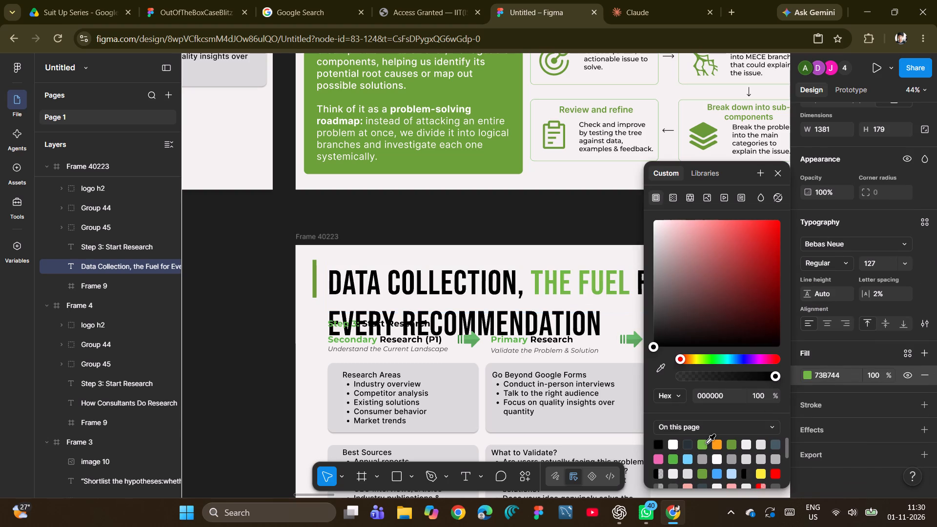
left_click(225, 294)
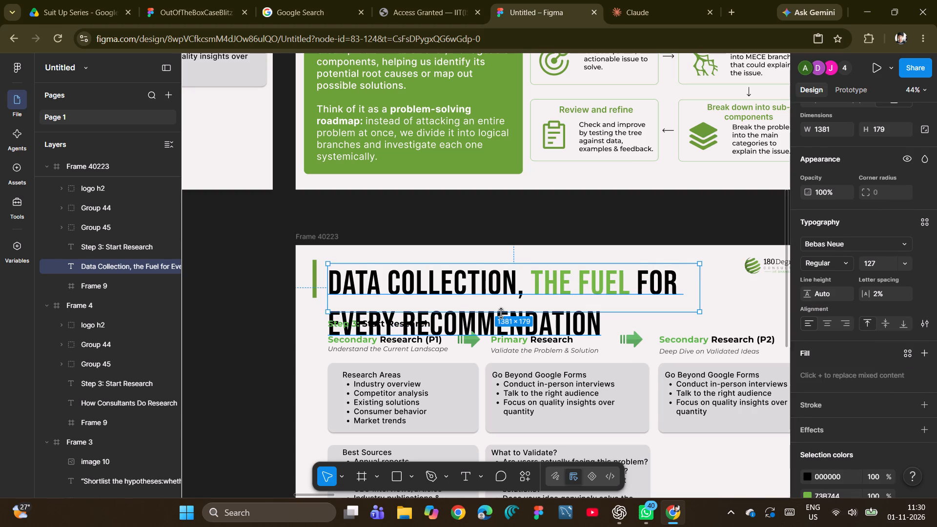
Extend the title's text box downward to a height of 262 so it covers both lines.
left_click_drag(499, 312, 502, 335)
Colour the word "Recommendation" in the title's second line with the same 73B744 green.
double_click(542, 321)
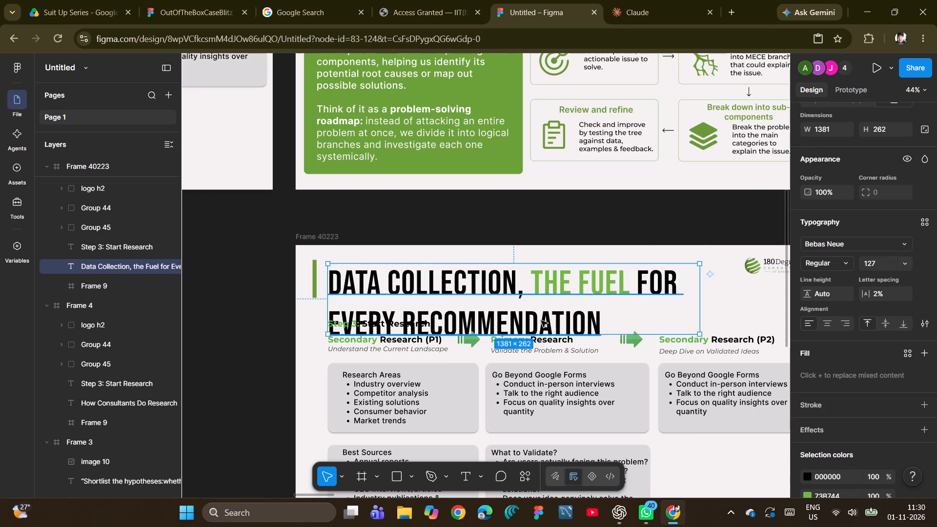
left_click(548, 321)
left_click_drag(406, 322, 607, 324)
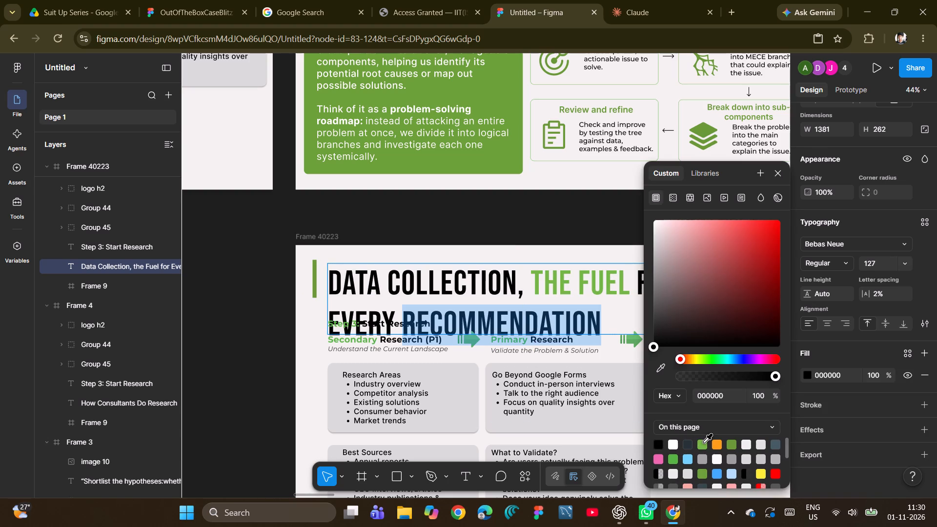
left_click(704, 443)
left_click(288, 334)
left_click(250, 263)
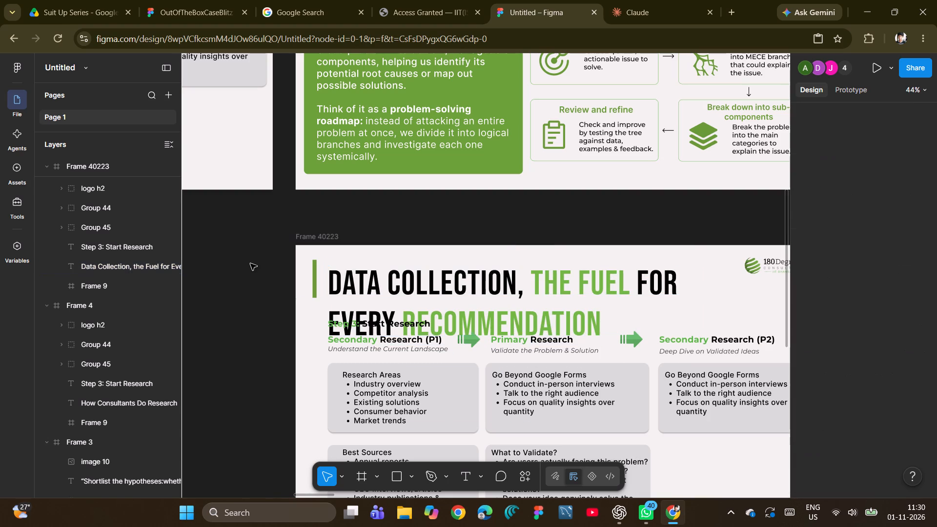
Lengthen the green vertical bar beside the title downward to a height of about 276, spanning both title lines.
scroll(438, 327, "down", 1)
left_click(313, 198)
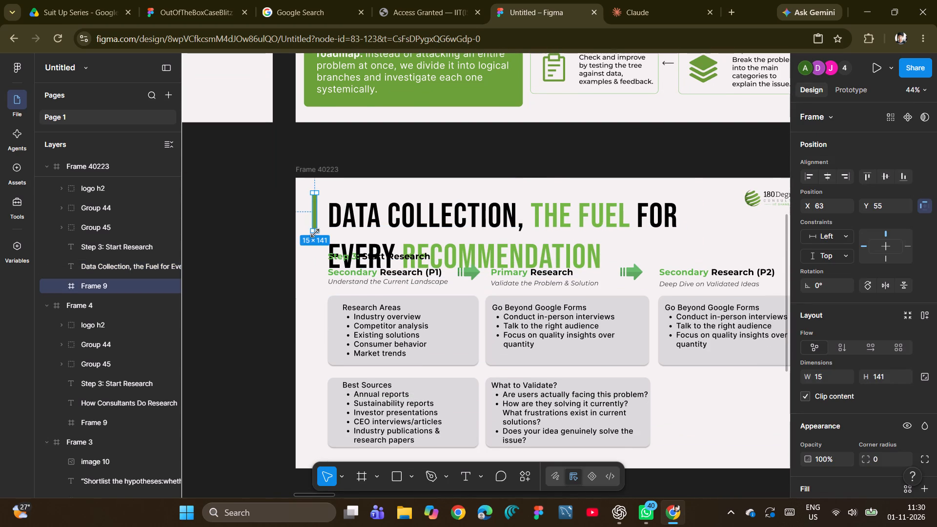
left_click_drag(315, 232, 316, 268)
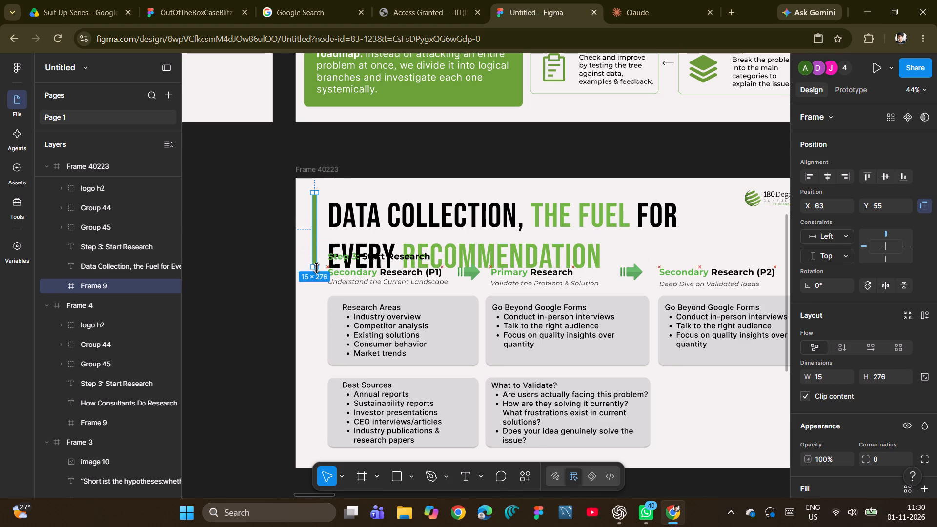
left_click_drag(316, 268, 316, 270)
left_click(158, 319)
Delete the research subheading row with arrows, the "Step 3: Start Research" line and the grey content boxes from Frame 40223.
left_click(421, 281)
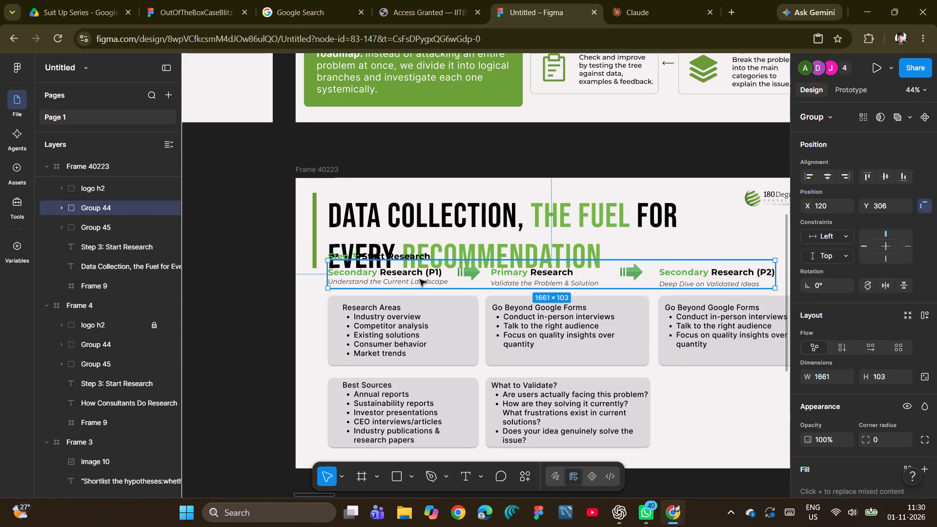
key("BackSpace")
left_click(399, 259)
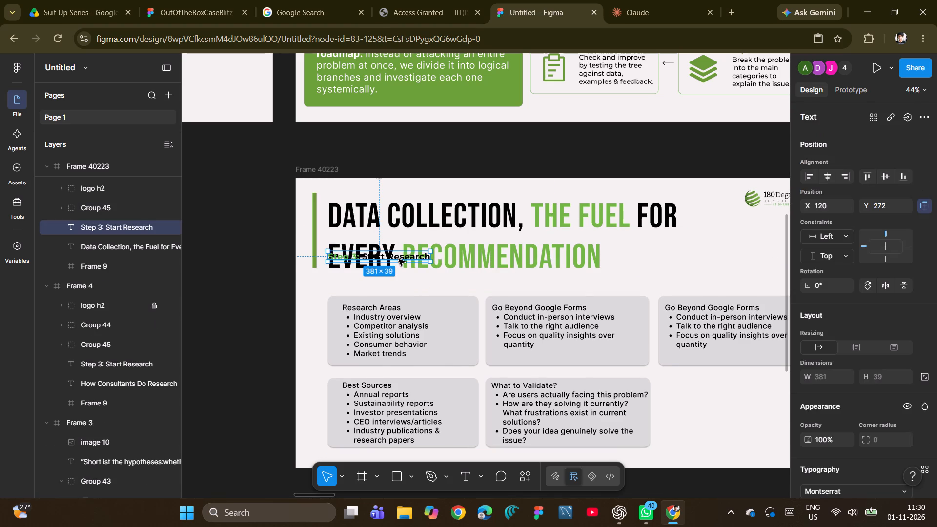
key("BackSpace")
scroll(430, 304, "down", 2)
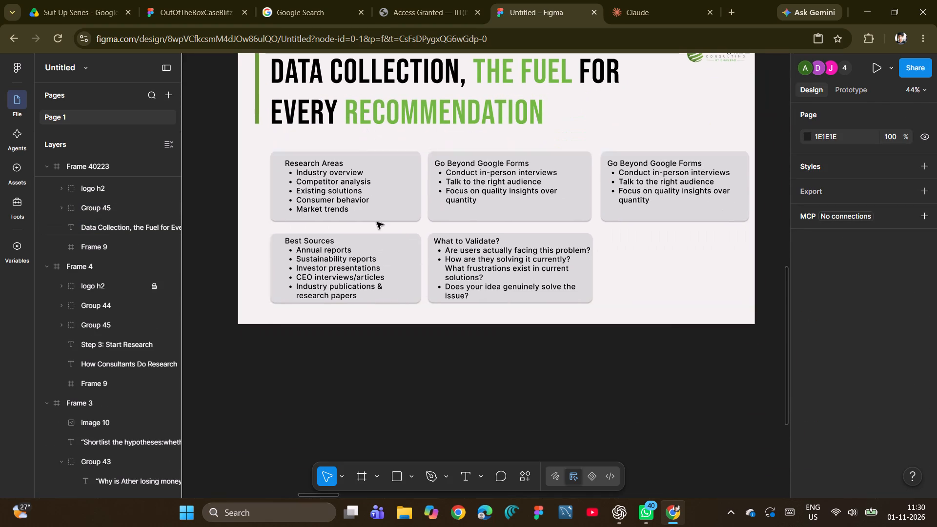
left_click(377, 222)
key("BackSpace")
left_click(405, 208)
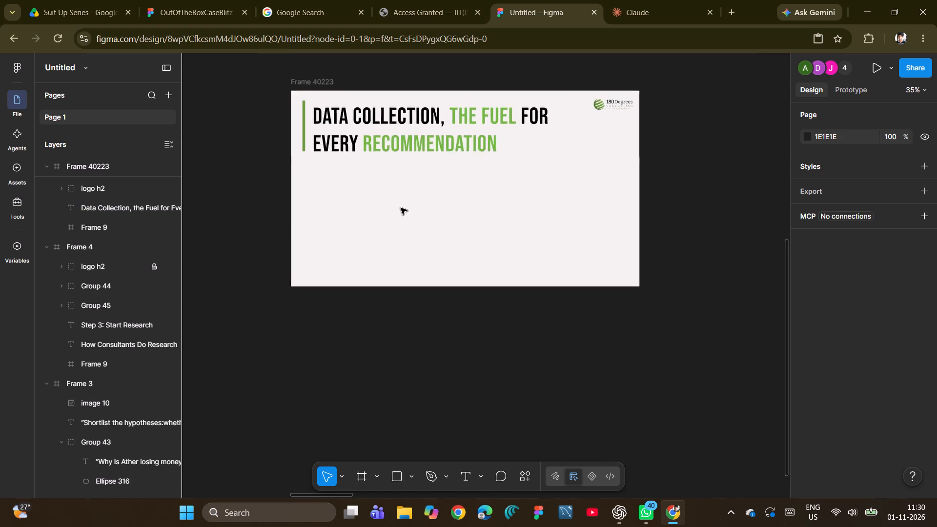
Nudge the Data Collection title up to Y 45 so it lines up with the green bar beside it.
left_click(364, 143)
key("Up")
key("Up")
key("Up")
key("Up")
key("Up")
key("Up")
key("Up")
key("Up")
key("Up")
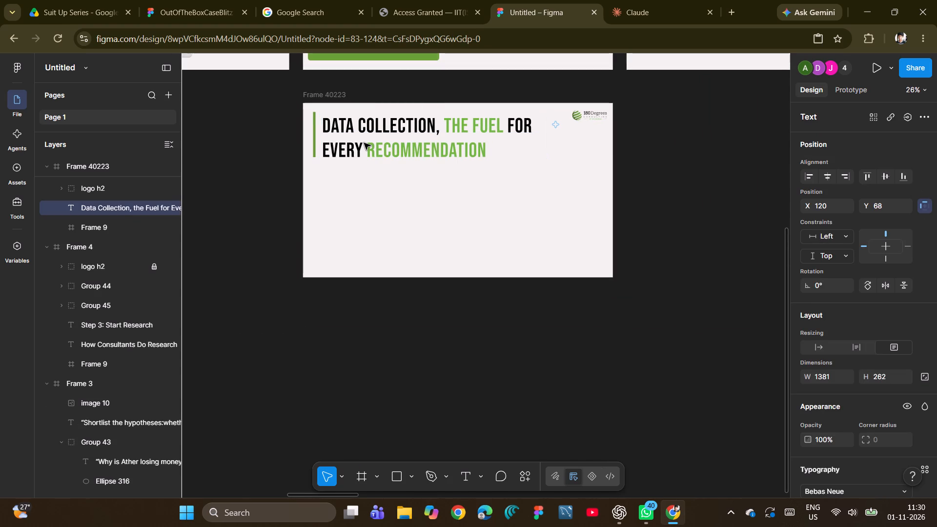
key("Up")
key("Up")
key("Up")
key("Up")
key("Up")
key("Up")
key("Up")
key("Up")
key("Up")
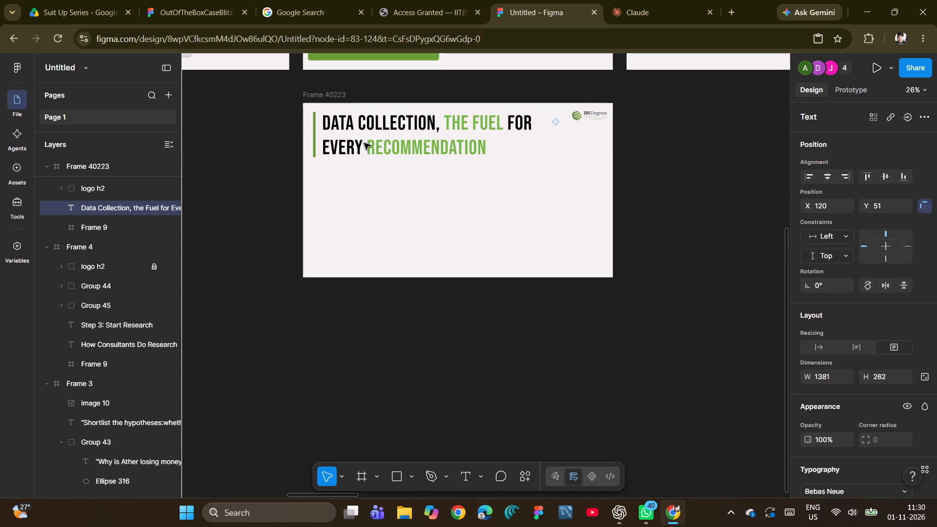
key("Up")
key("Up")
key("Up")
key("Up")
left_click(298, 151)
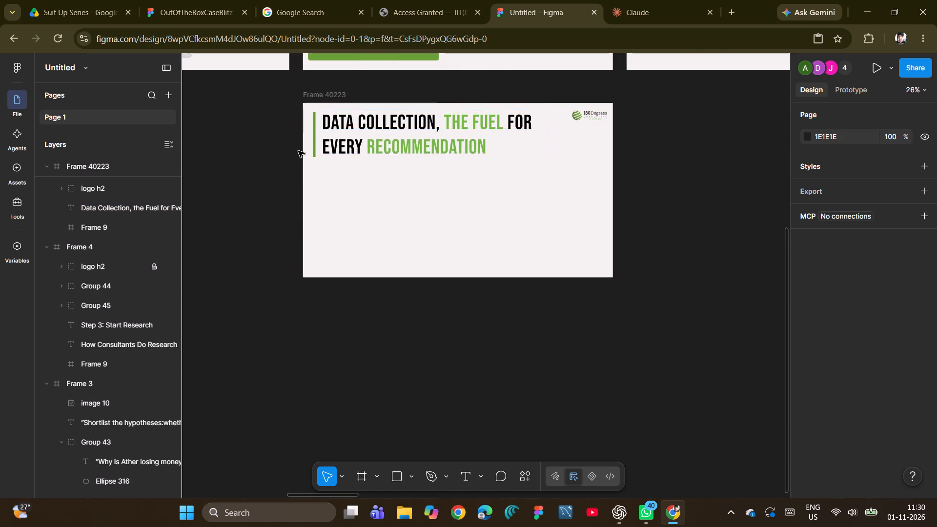
key("Up")
left_click(418, 175)
key("Up")
key("Up")
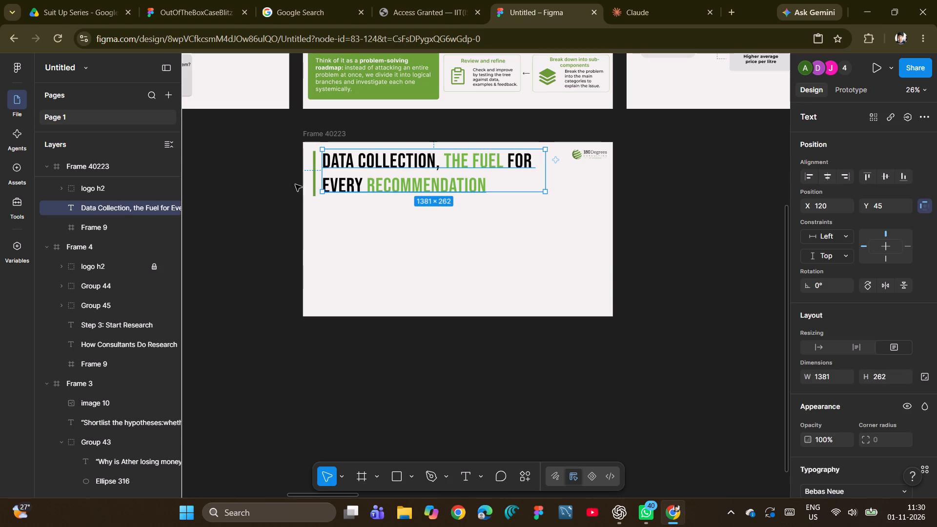
left_click(292, 185)
Move Frame 40223, the Data Collection slide, directly beneath Frame 4 at X 3884, Y 179.
scroll(396, 184, "up", 1)
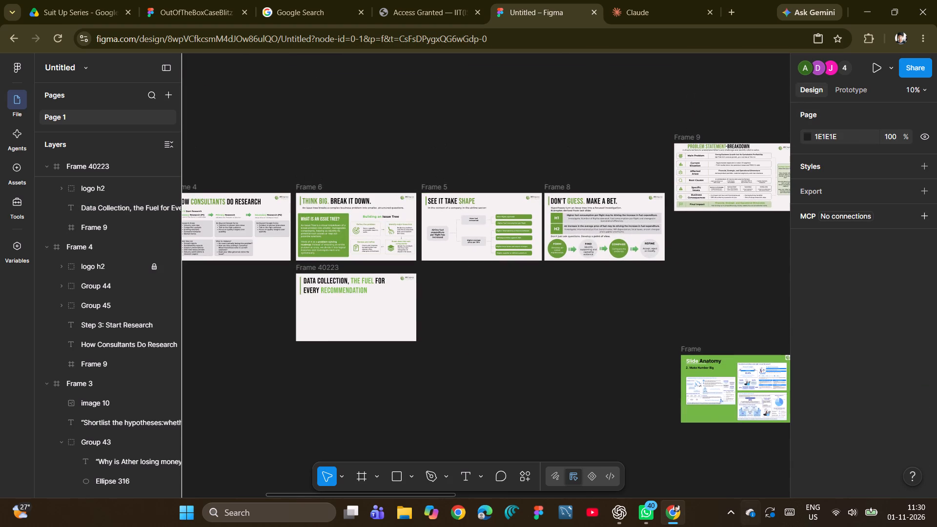
scroll(538, 439, "right", 1)
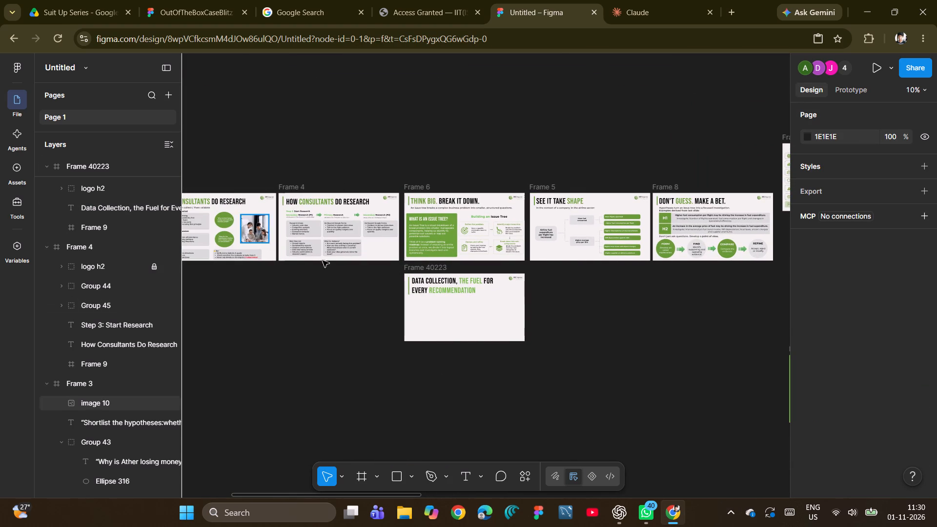
left_click_drag(436, 267, 349, 269)
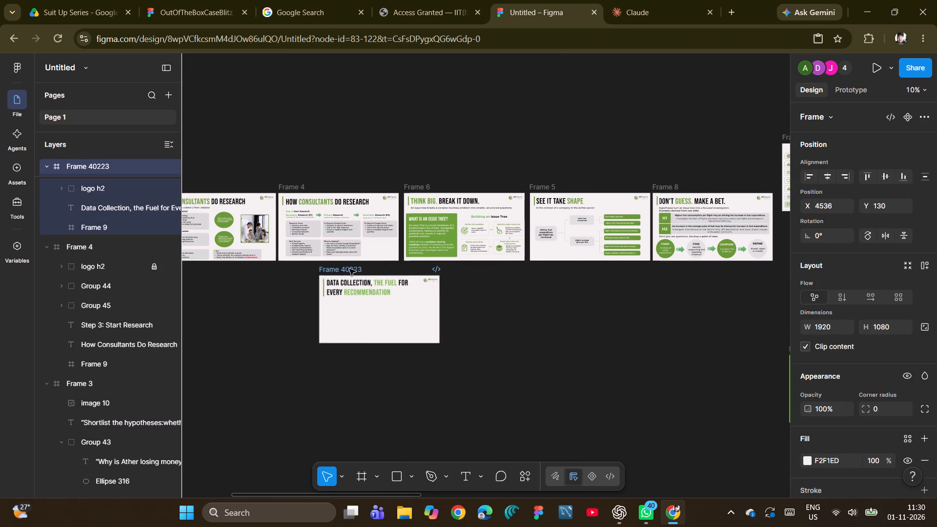
left_click_drag(349, 269, 307, 273)
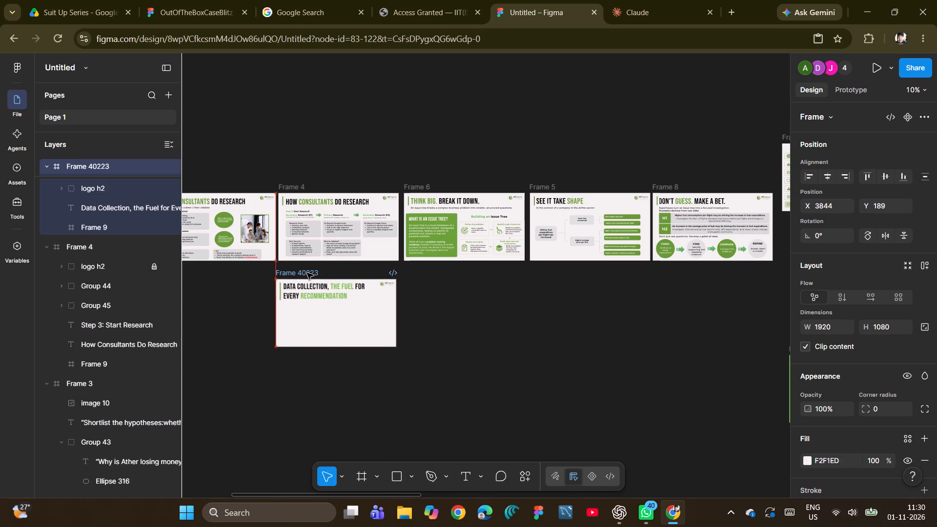
left_click_drag(307, 273, 310, 272)
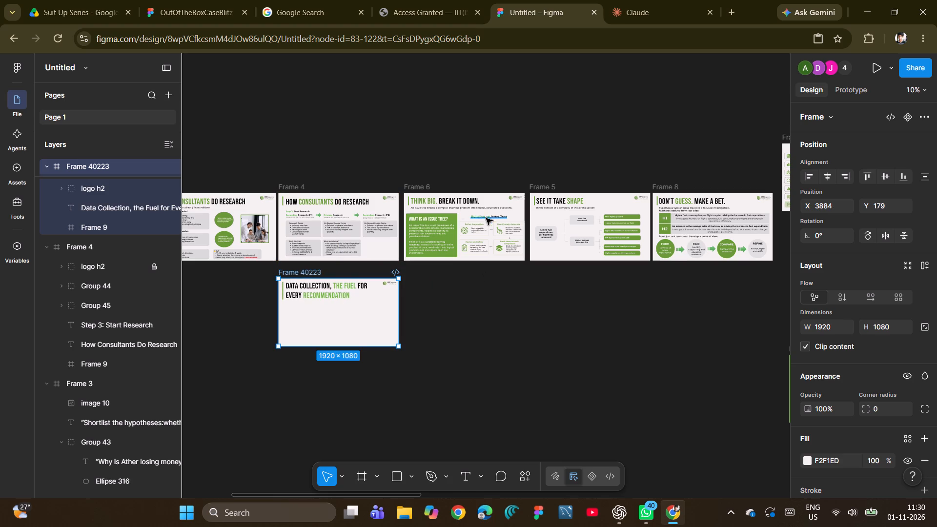
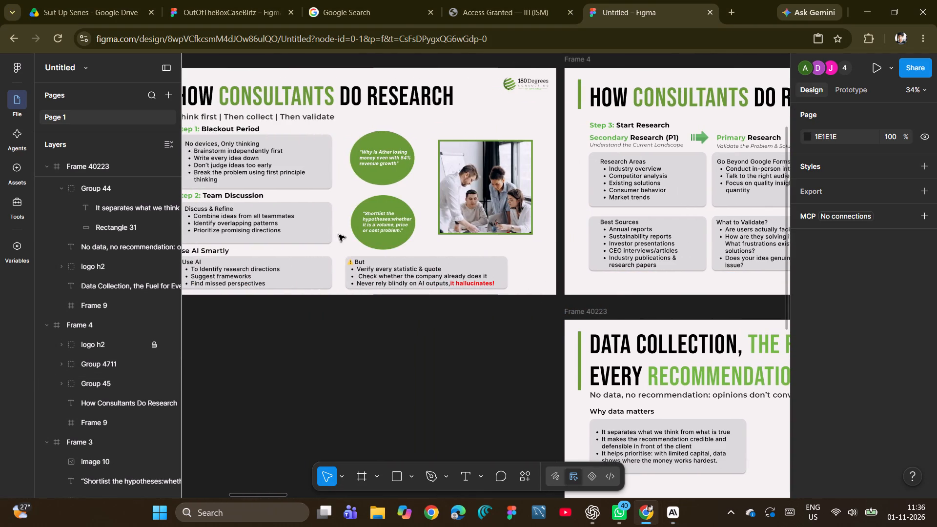
left_click(376, 227)
key("ctrl+d")
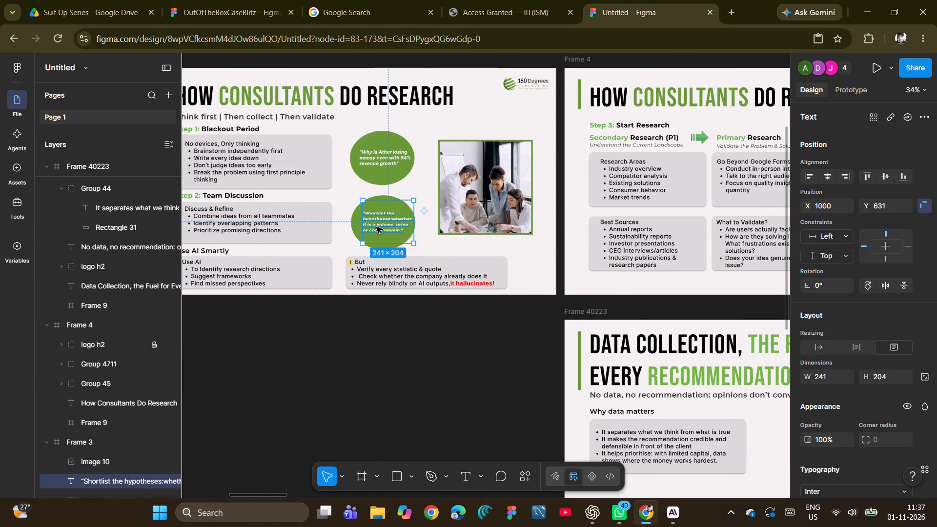
left_click_drag(376, 227, 616, 285)
double_click(614, 283)
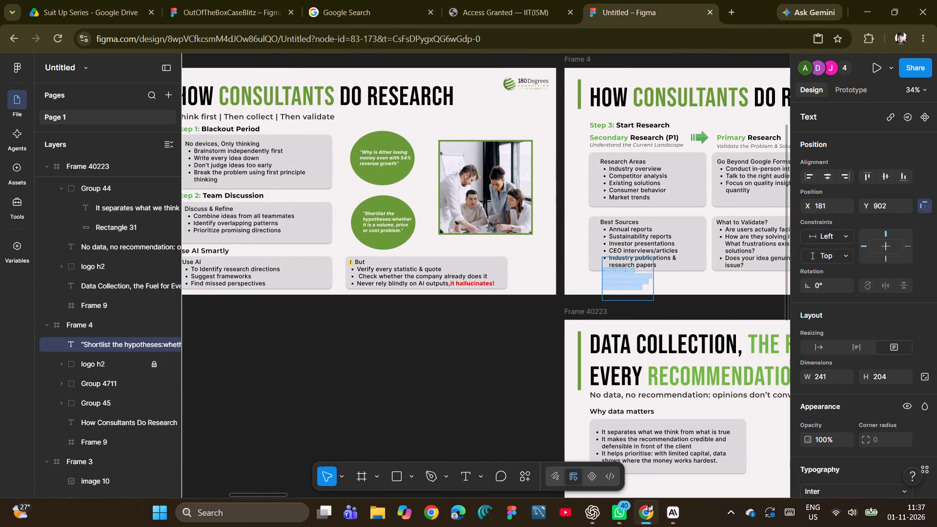
key("ctrl+v")
Set the fill colour of the "Research informs, analysis transforms." quote to black, 000000.
scroll(832, 349, "down", 3)
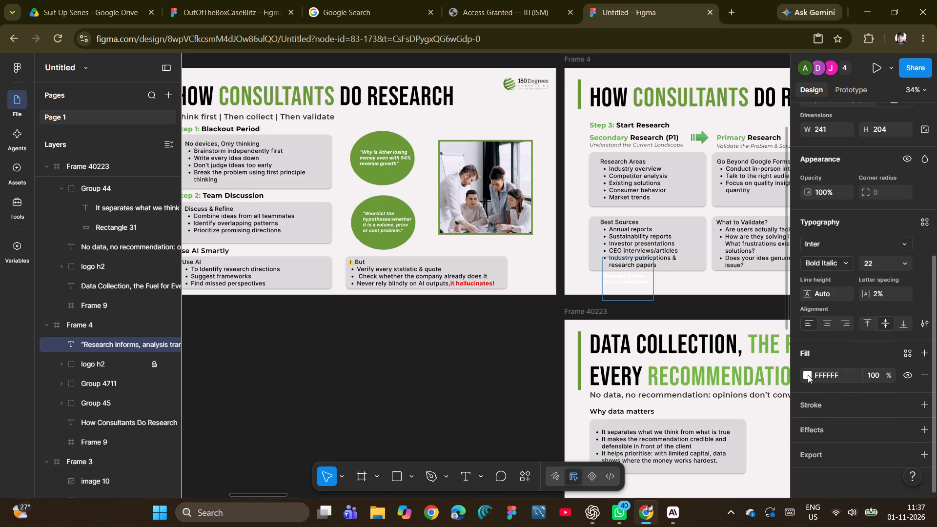
left_click(830, 374)
key("0")
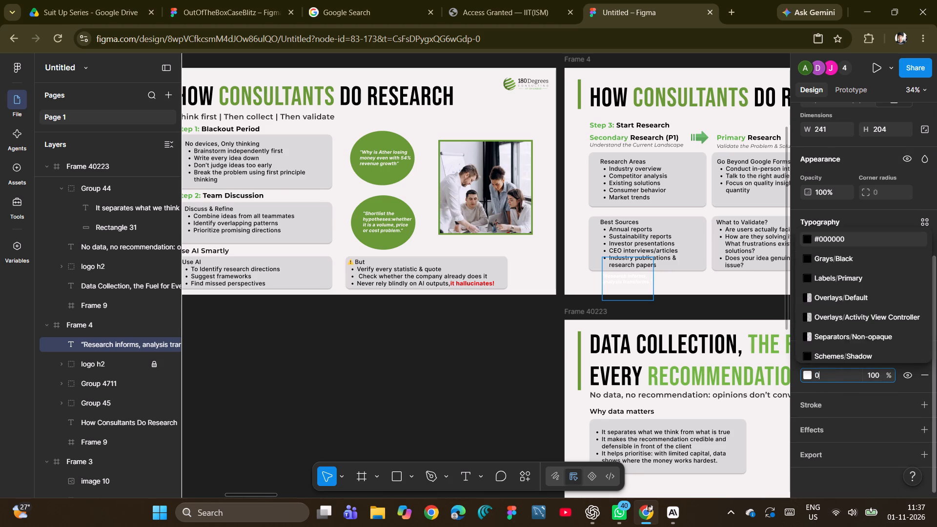
key("Return")
key("ctrl+a")
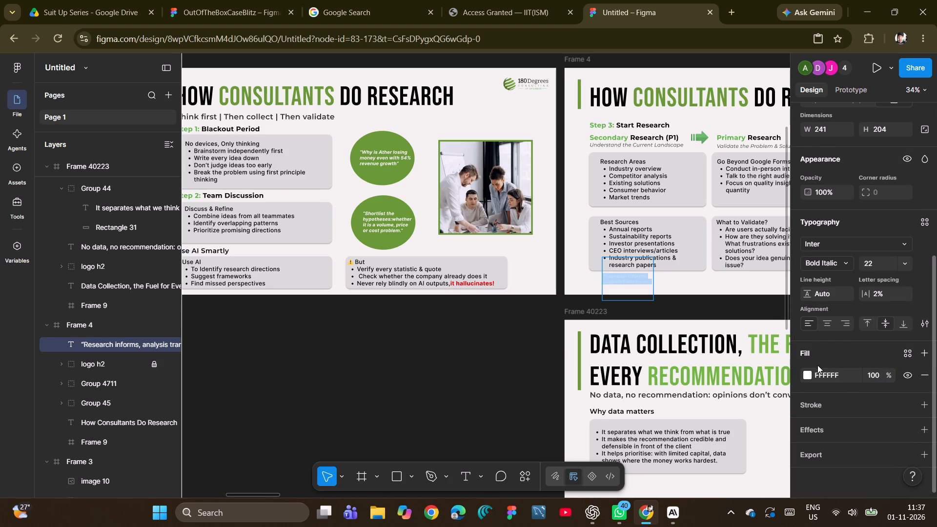
left_click(823, 378)
key("0")
key("Return")
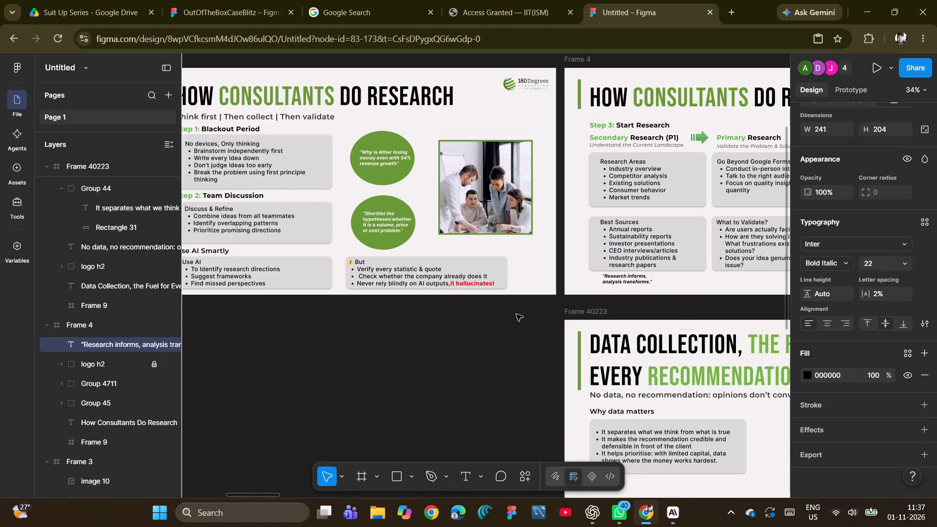
left_click(478, 313)
Widen the quote's text box to about 578 so the sentence fits on one line.
scroll(483, 317, "left", 1)
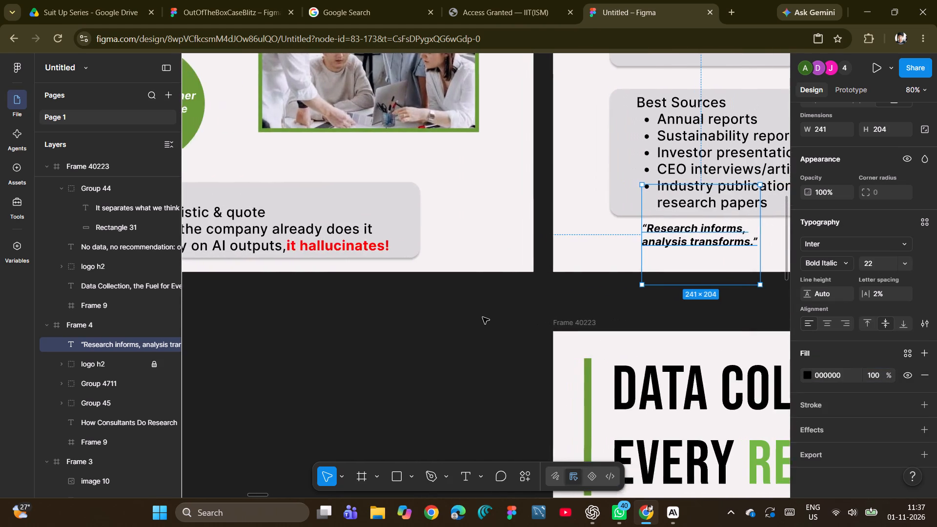
left_click_drag(615, 292, 666, 286)
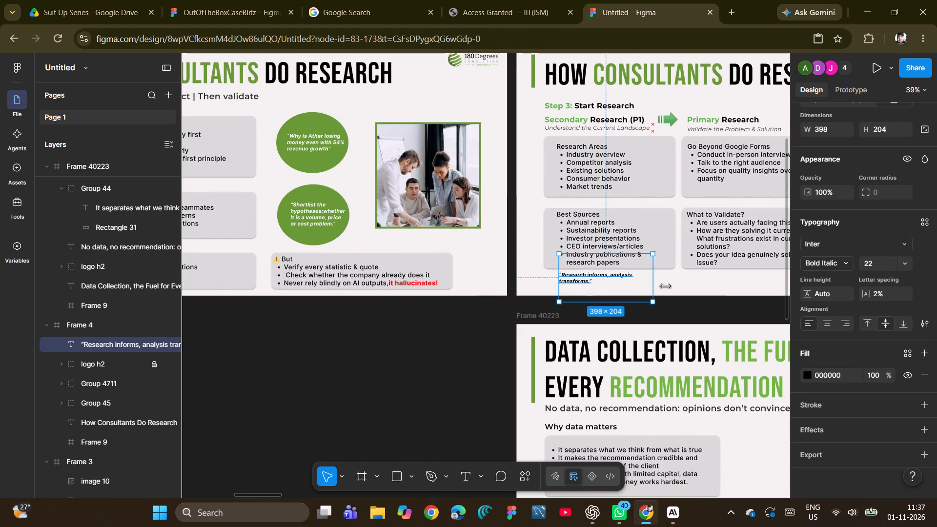
left_click_drag(666, 286, 693, 286)
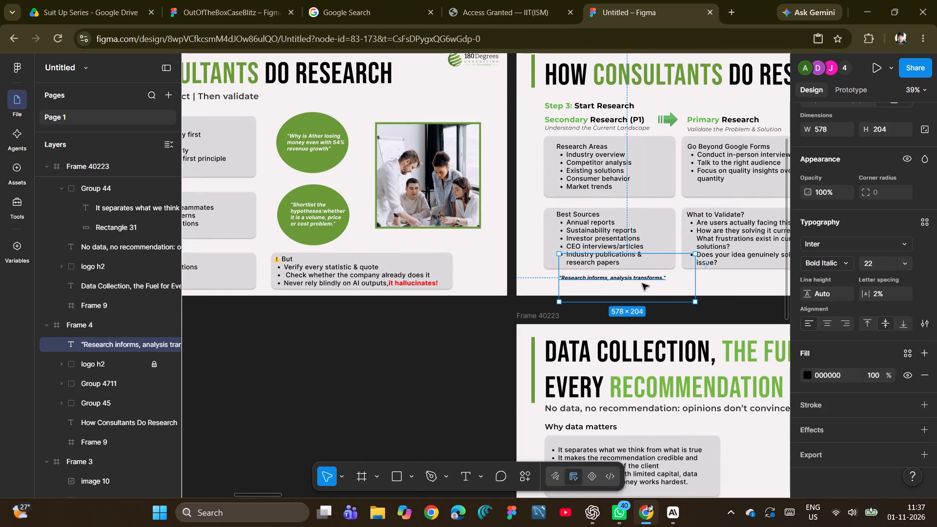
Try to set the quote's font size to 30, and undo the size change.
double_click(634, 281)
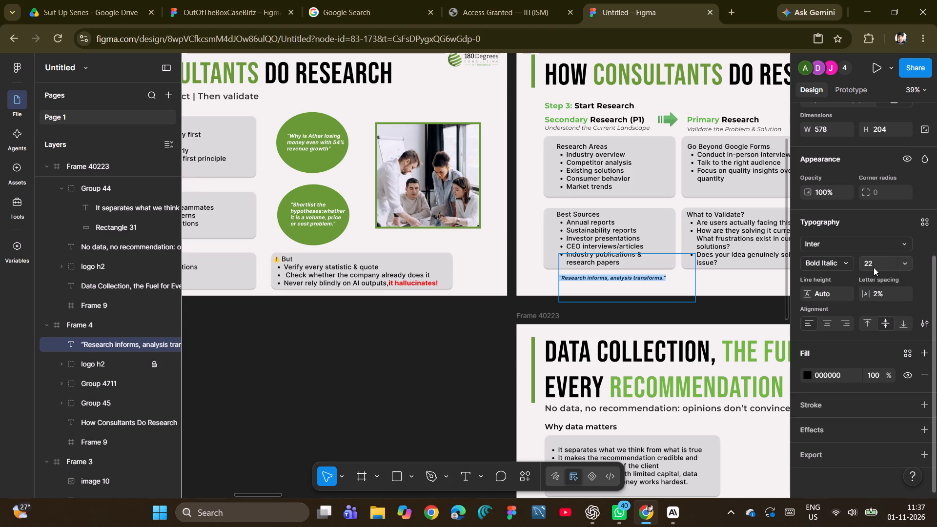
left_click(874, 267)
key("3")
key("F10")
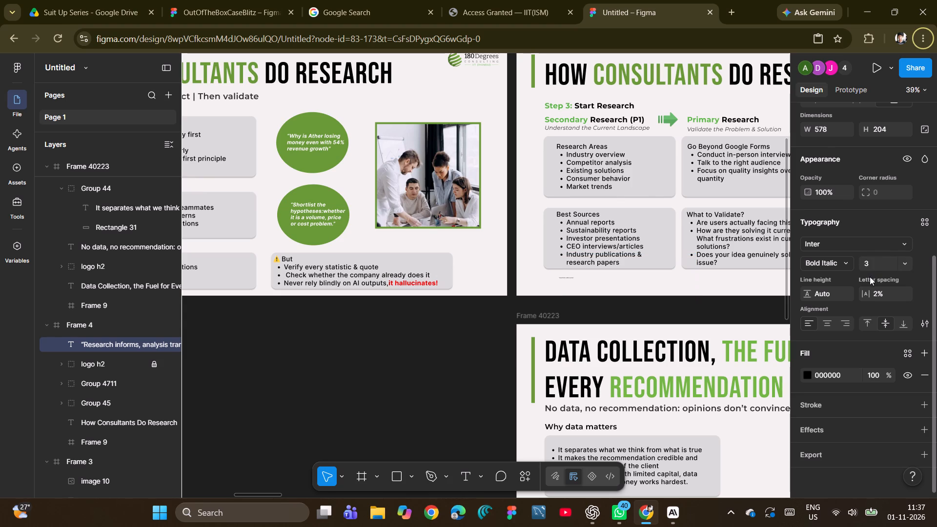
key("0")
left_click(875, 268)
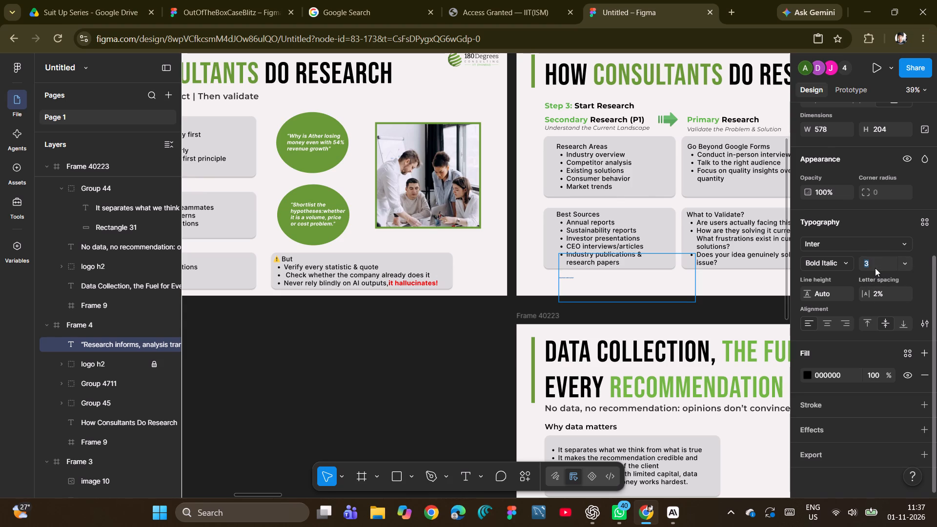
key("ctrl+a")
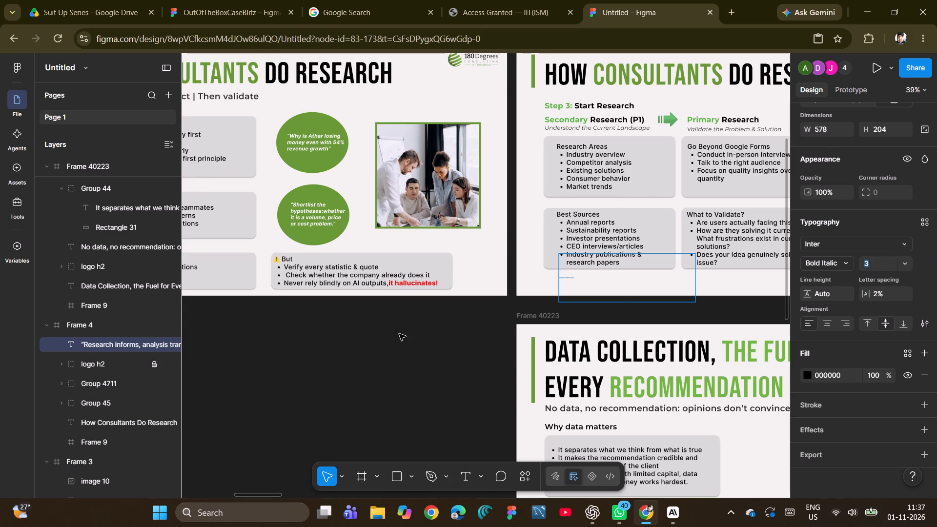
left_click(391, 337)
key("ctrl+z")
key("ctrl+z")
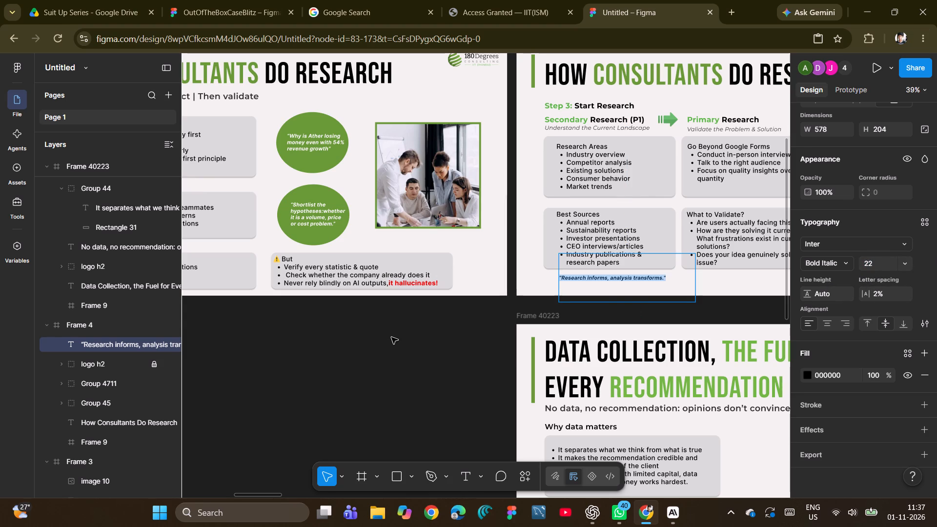
Set the quote's font size to 30 and widen its text box to about 701 so it fits on one line.
left_click(882, 261)
key("3")
key("0")
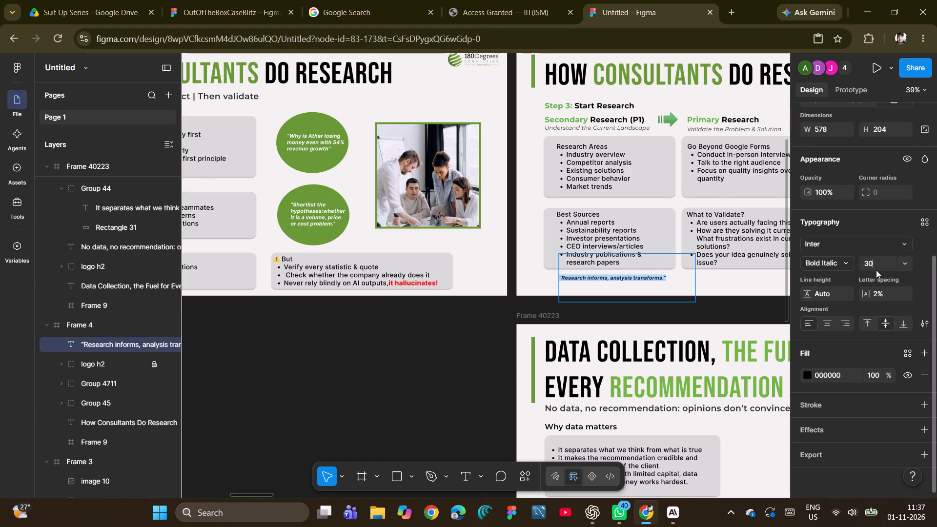
key("Return")
left_click(484, 329)
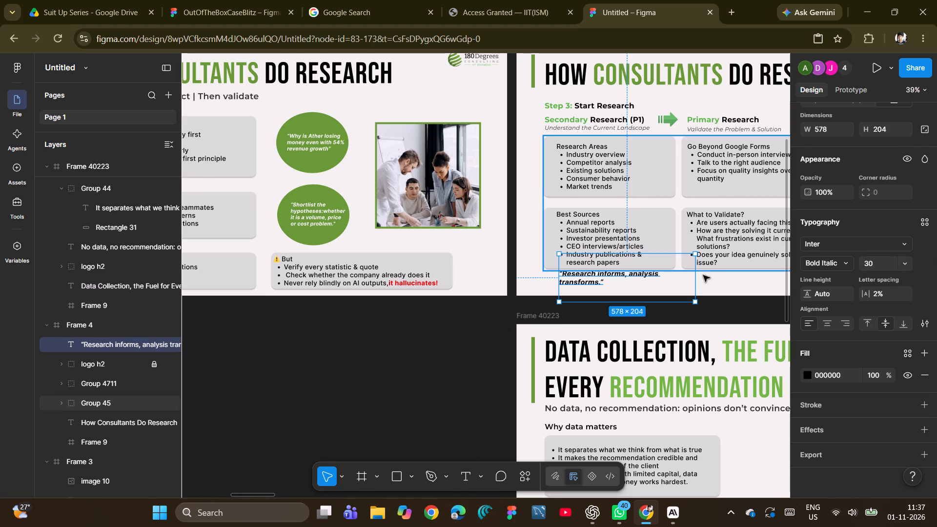
left_click_drag(697, 280, 722, 276)
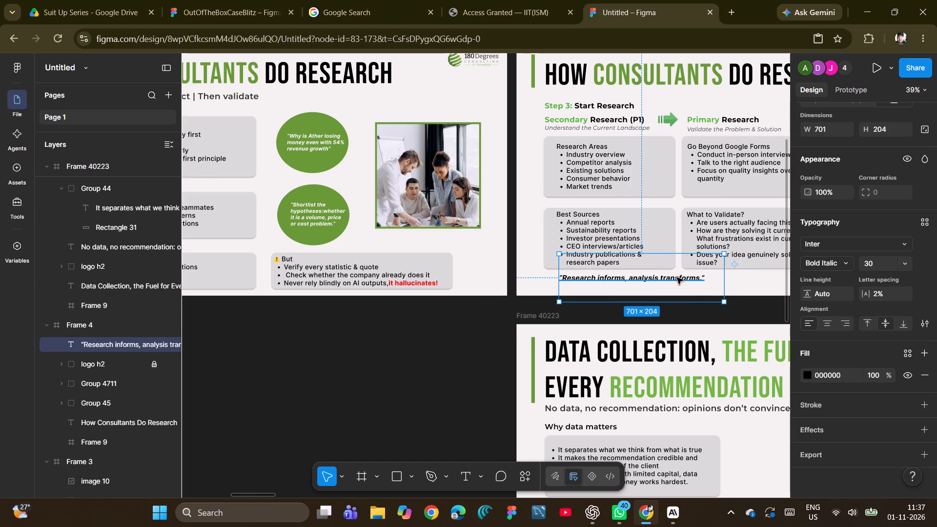
Move the quote into the gap beneath the "Best Sources" and "What to Validate?" cards, towards the slide's horizontal centre.
scroll(677, 278, "left", 4)
left_click_drag(444, 278, 487, 275)
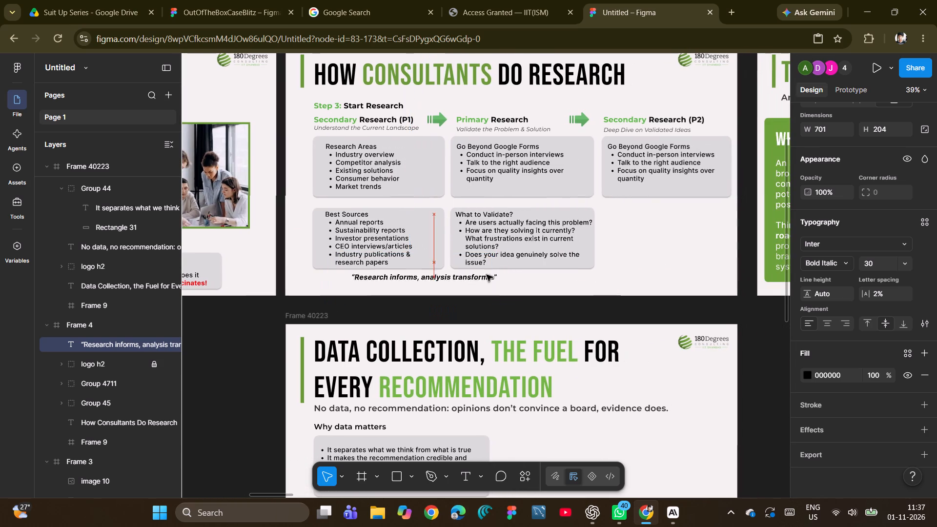
left_click_drag(487, 275, 538, 284)
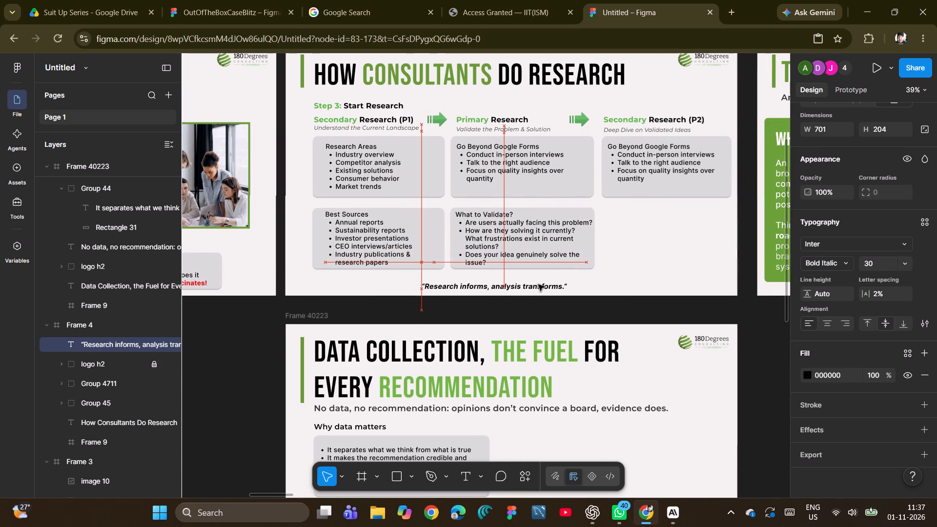
left_click_drag(538, 284, 539, 282)
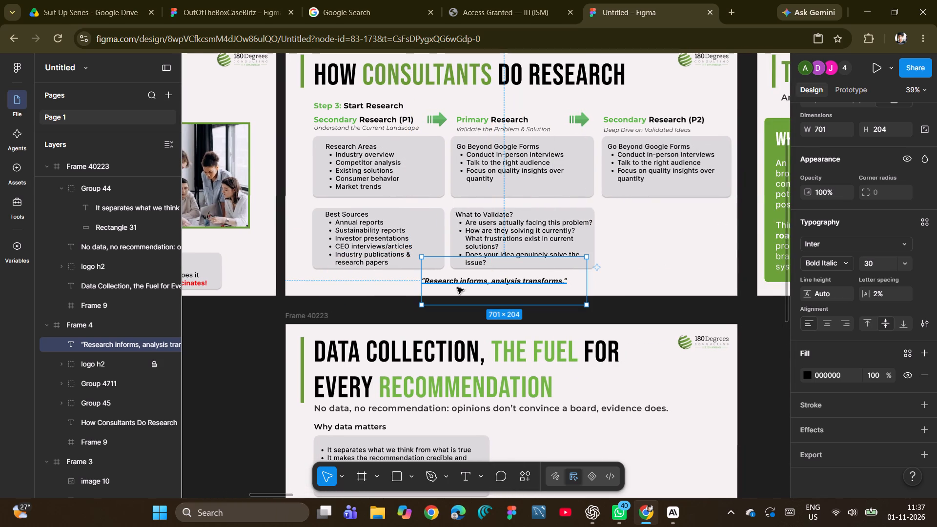
key("Down")
key("Down")
key("Down")
key("Down")
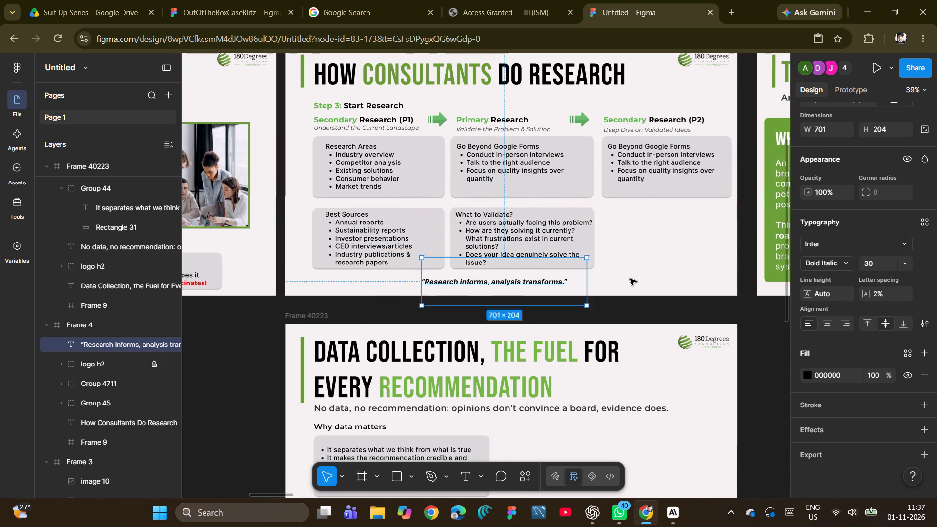
key("Down")
key("Down")
key("Down")
key("Down")
key("Down")
key("Down")
key("Down")
key("Down")
Shorten the quote's text box to a height of about 45 and reposition it below the cards at about X 612, Y 1007.
left_click_drag(531, 304, 534, 302)
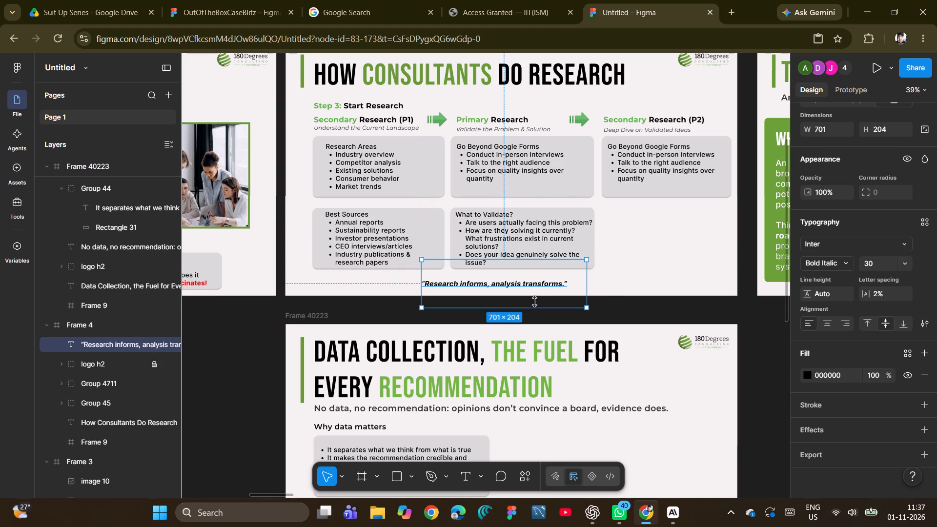
left_click_drag(534, 302, 538, 273)
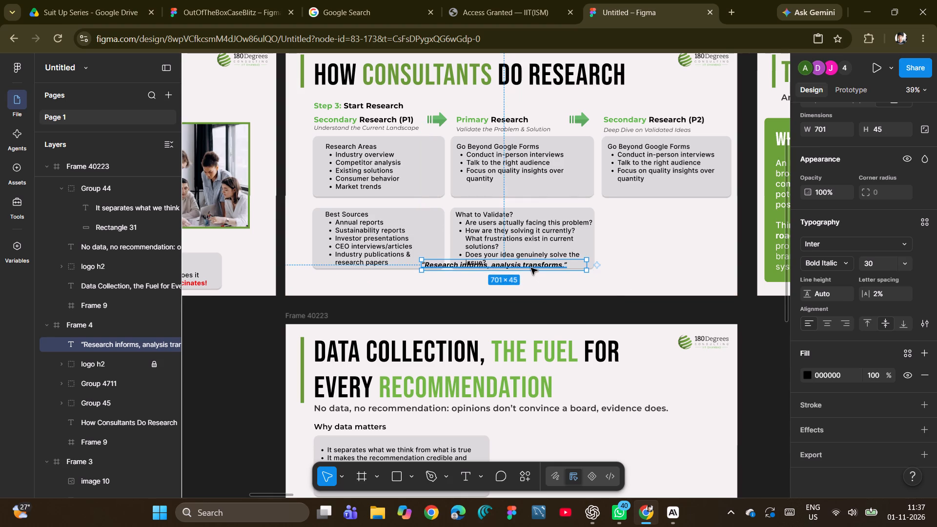
left_click_drag(531, 268, 541, 284)
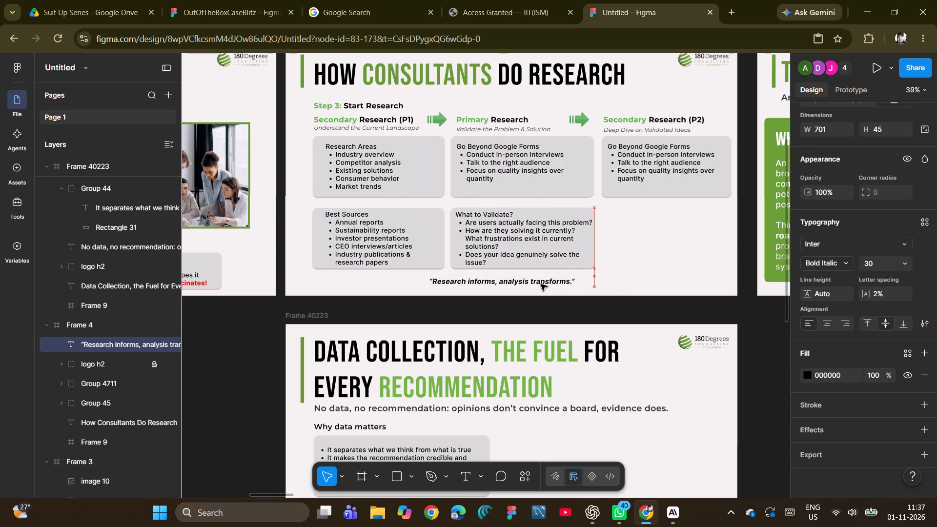
left_click_drag(541, 284, 539, 287)
left_click(260, 335)
scroll(263, 334, "down", 1)
scroll(710, 203, "down", 1)
left_click(564, 87)
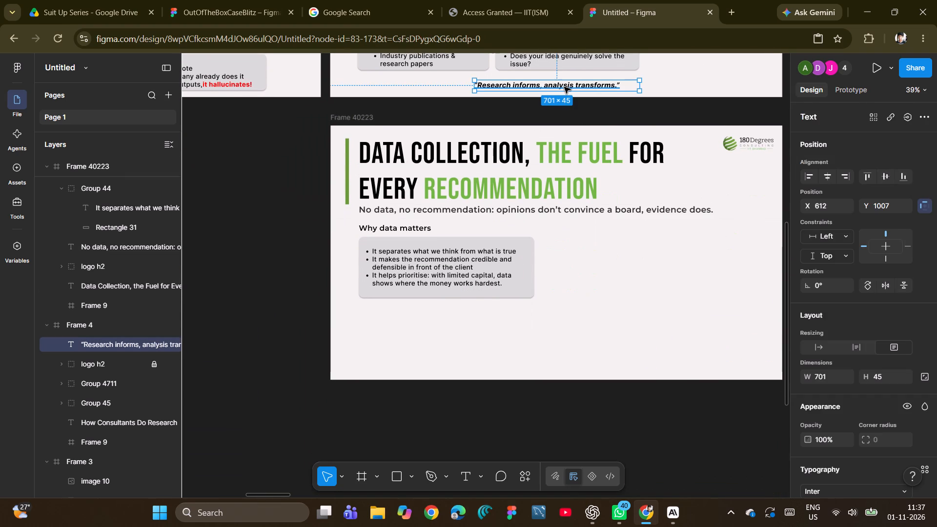
key("ctrl+d")
left_click_drag(564, 87, 589, 364)
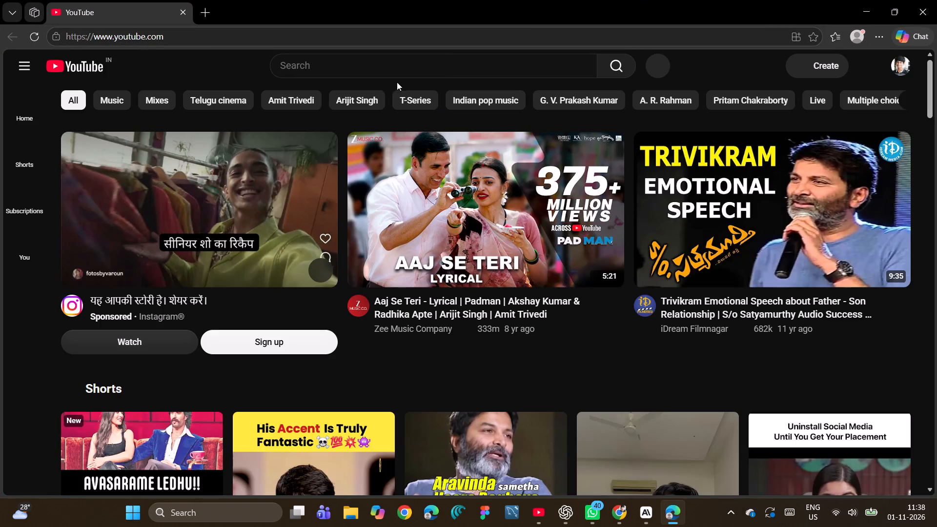
Browse the recommended videos on the YouTube home feed.
scroll(608, 223, "down", 1)
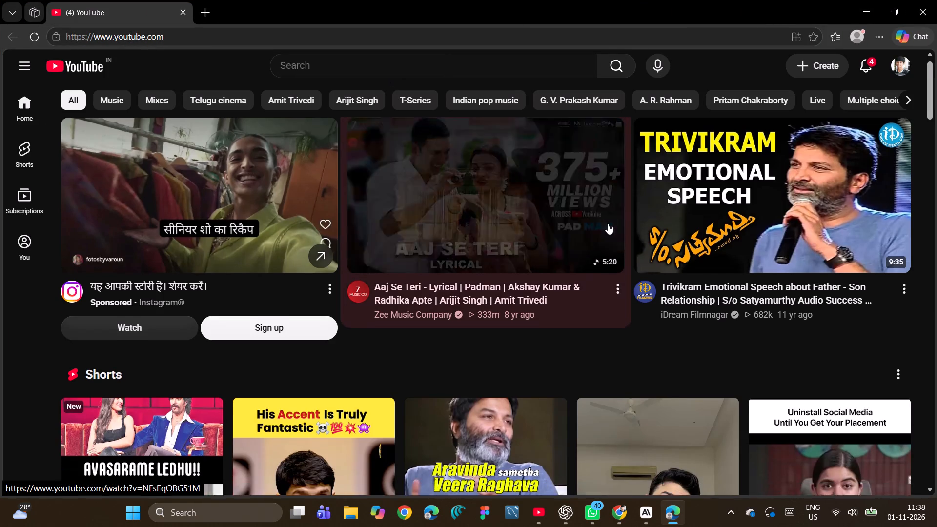
scroll(608, 223, "down", 5)
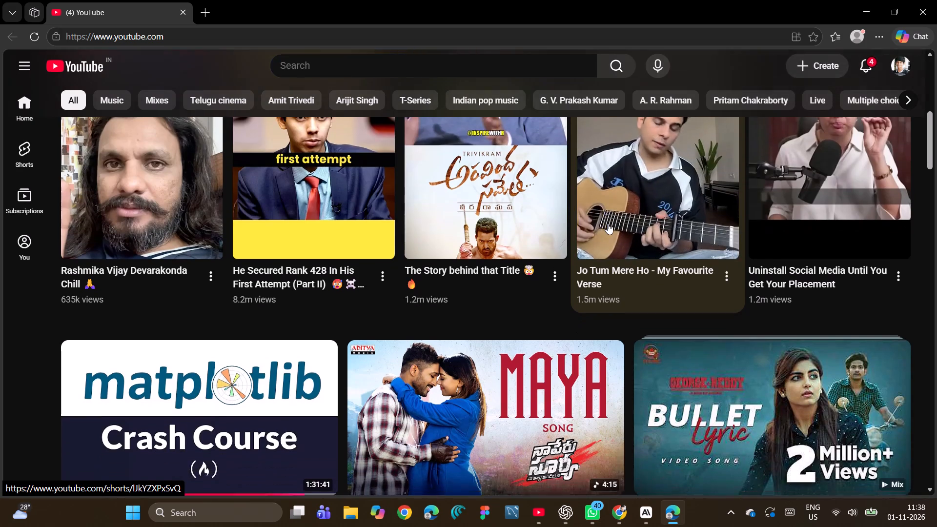
scroll(608, 223, "down", 3)
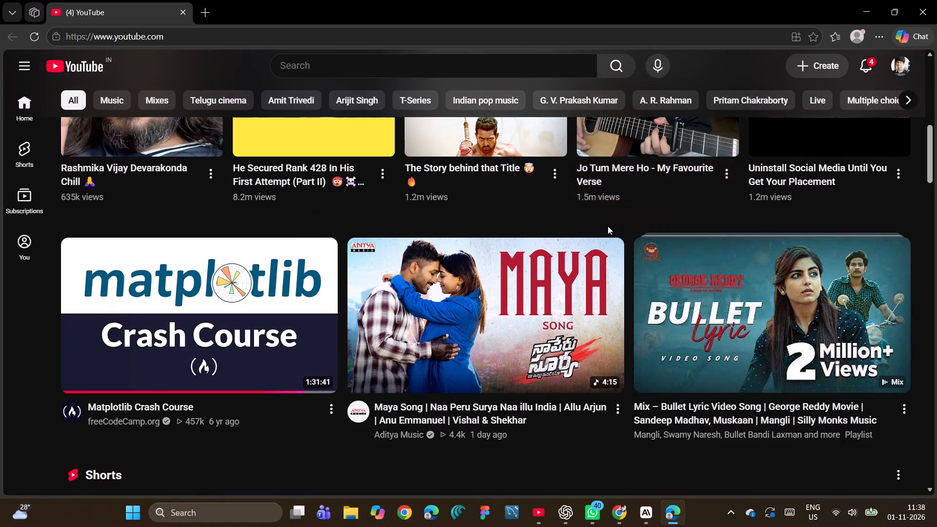
scroll(608, 226, "down", 11)
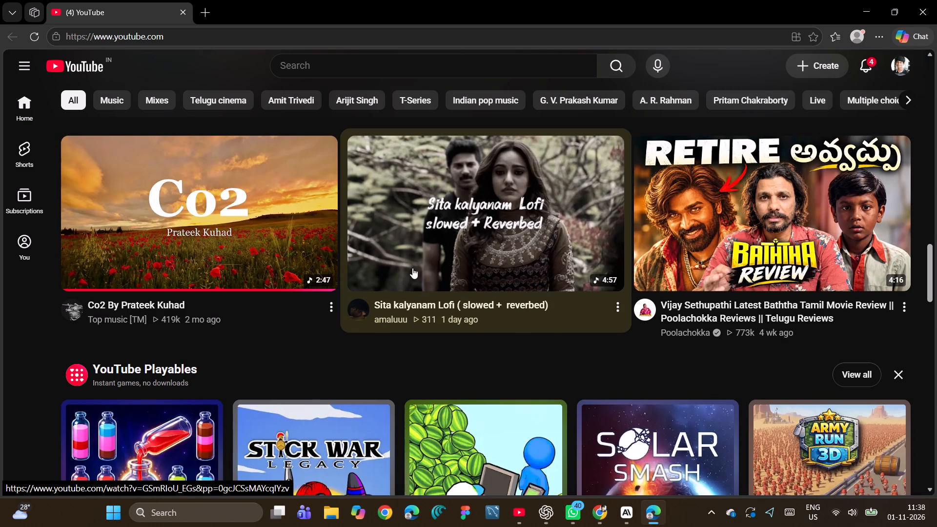
Search YouTube for "aaj se teri lyrics english translation", watch the Slowed & Reverb lyrical short, and return to the results.
left_click(345, 61)
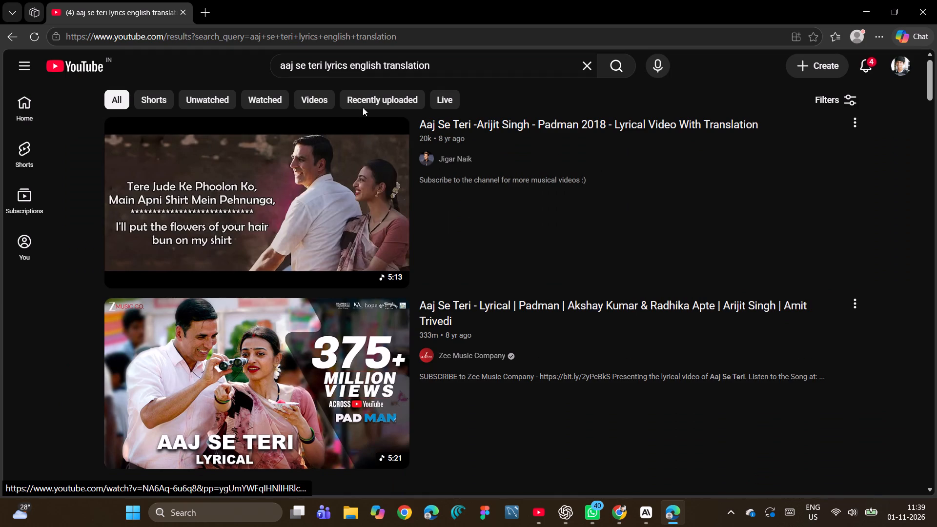
scroll(363, 94, "down", 3)
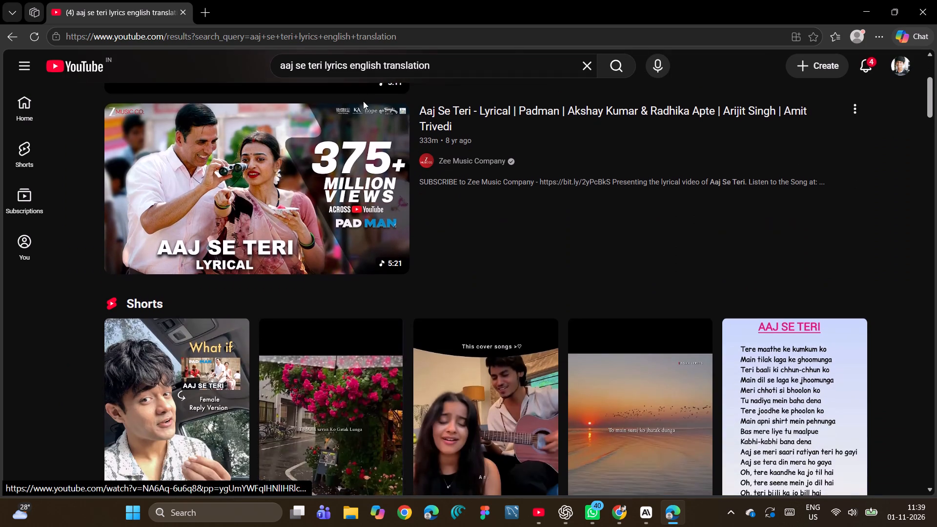
scroll(363, 101, "down", 1)
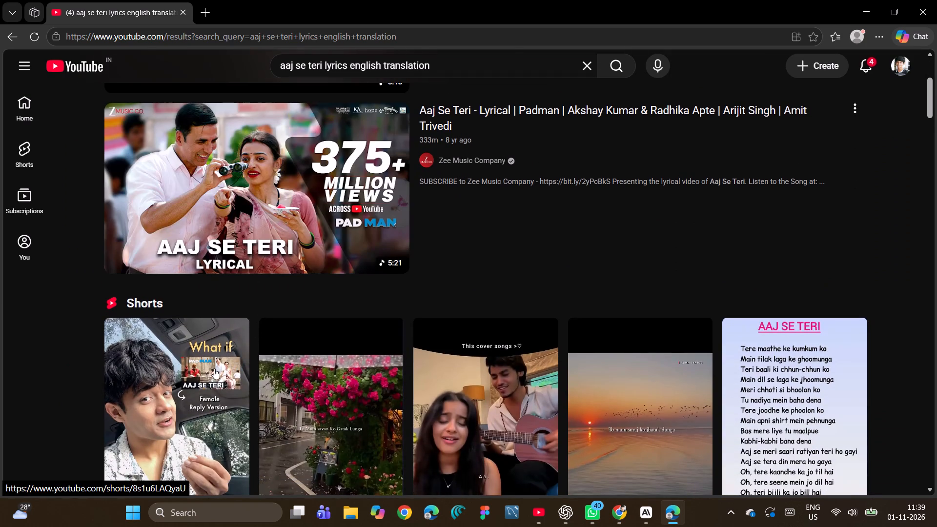
left_click(322, 399)
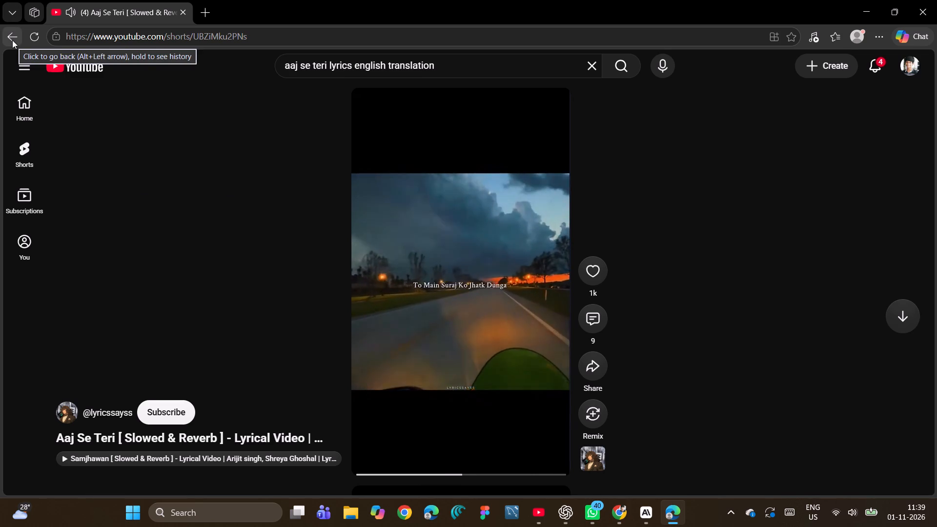
left_click(12, 40)
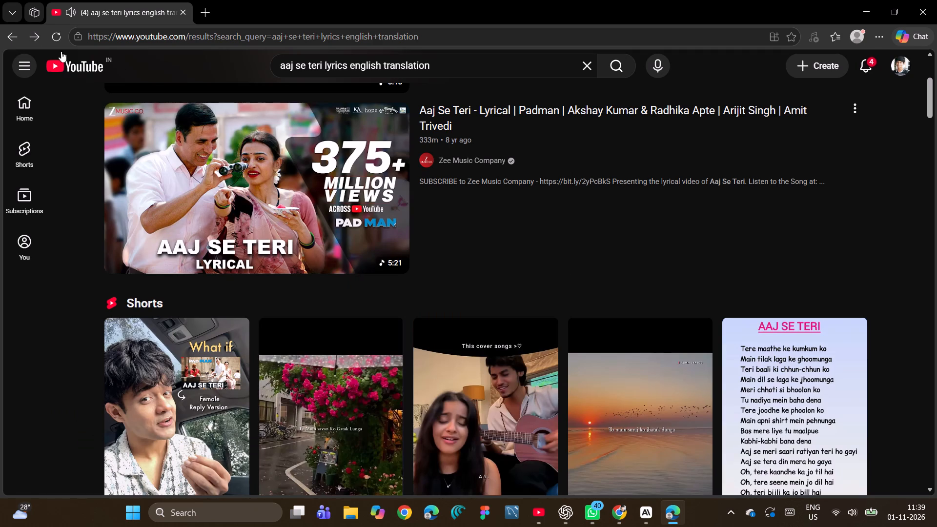
scroll(472, 271, "down", 2)
Clear the search and rerun the earlier YouTube search "lavaan bahan ch samet kainat".
left_click(595, 69)
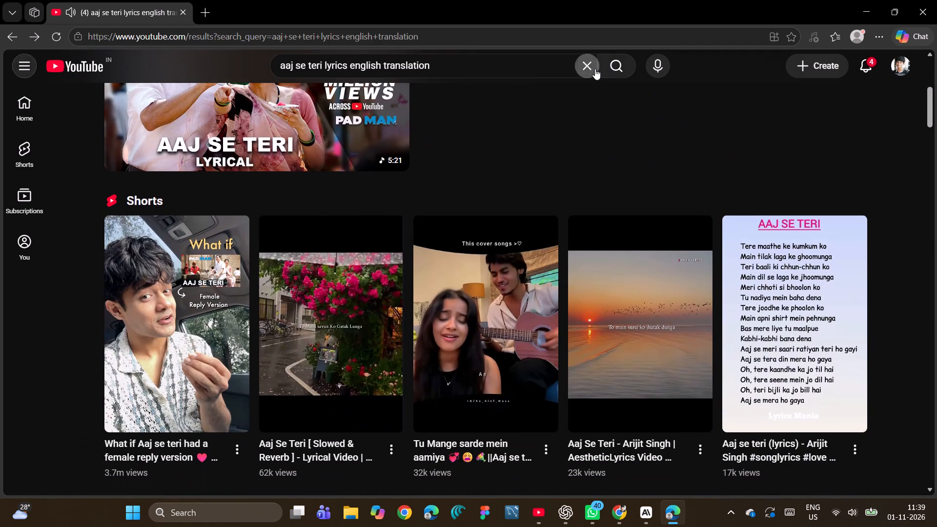
scroll(459, 320, "down", 3)
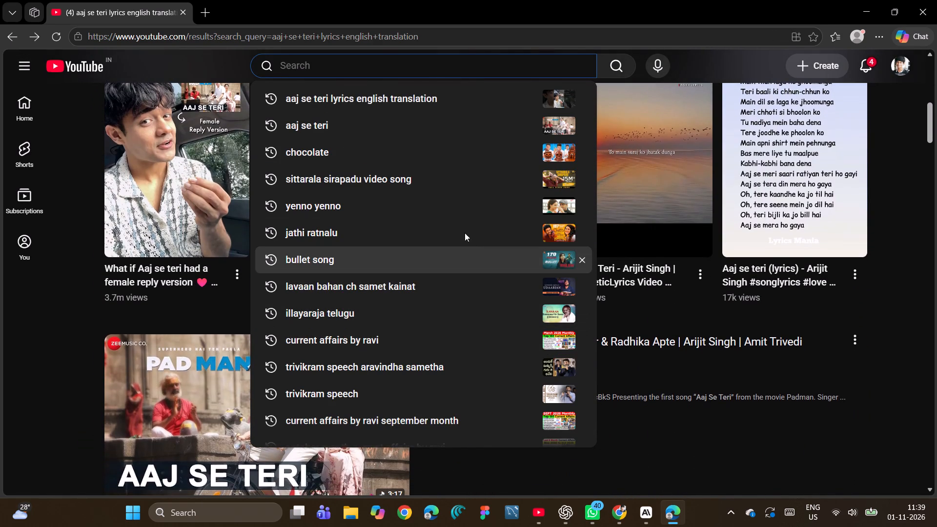
scroll(459, 230, "down", 7)
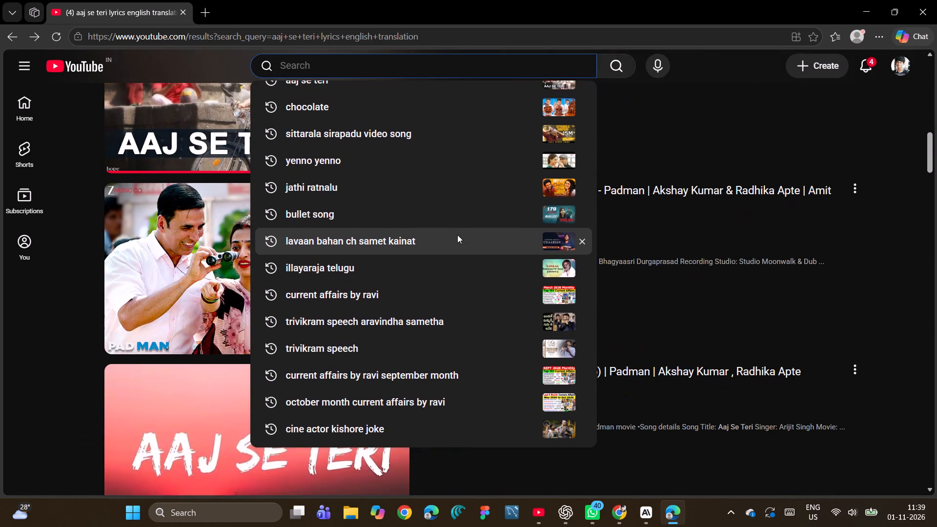
scroll(457, 235, "up", 8)
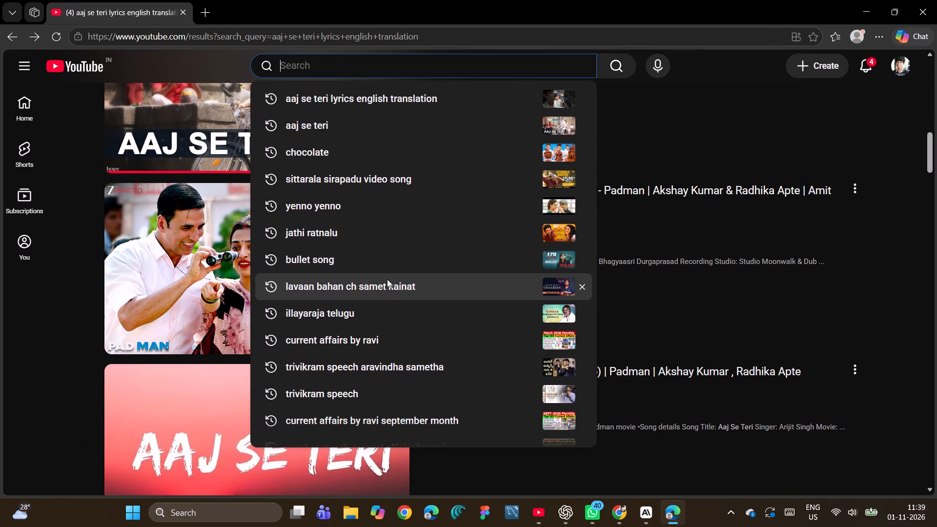
left_click(387, 280)
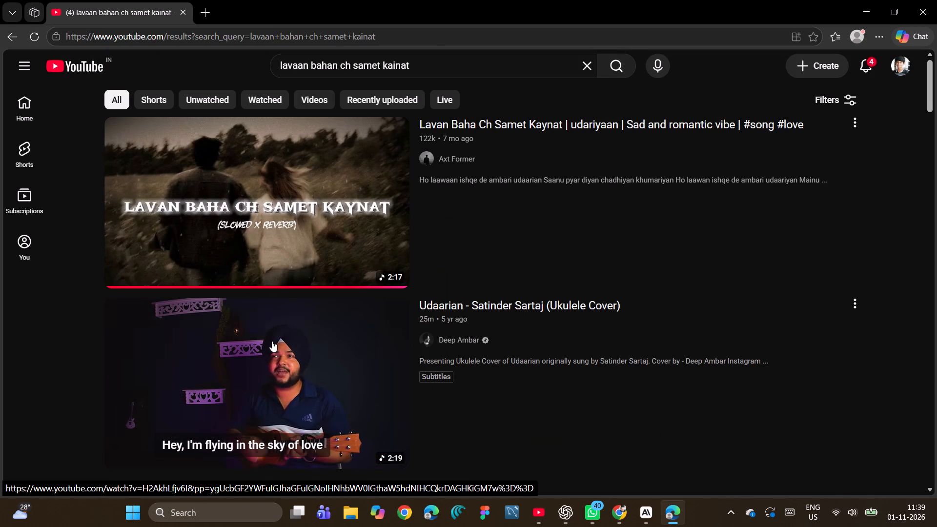
Play the SagaHits video "Udaarian (Badi lambi hai kahani mere pyaar di)" by Satinder Sartaaj from the search results.
scroll(272, 341, "down", 6)
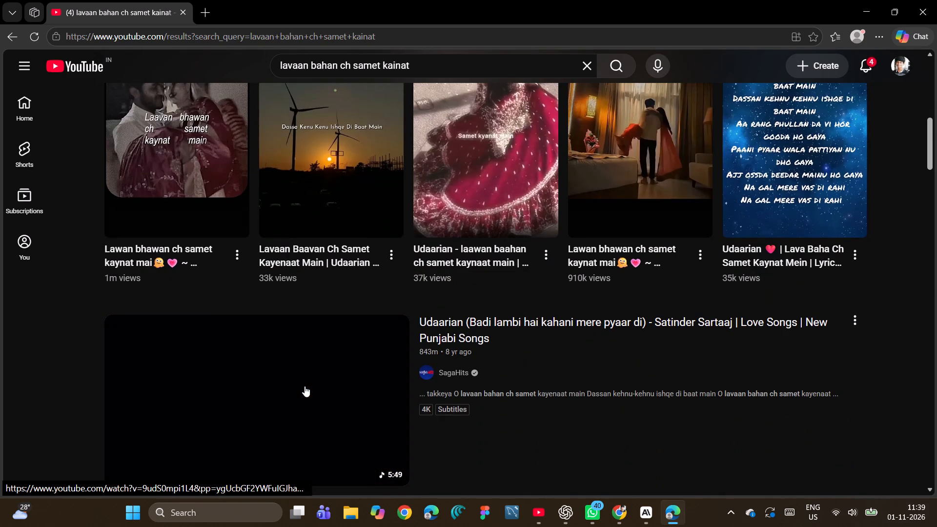
left_click(305, 386)
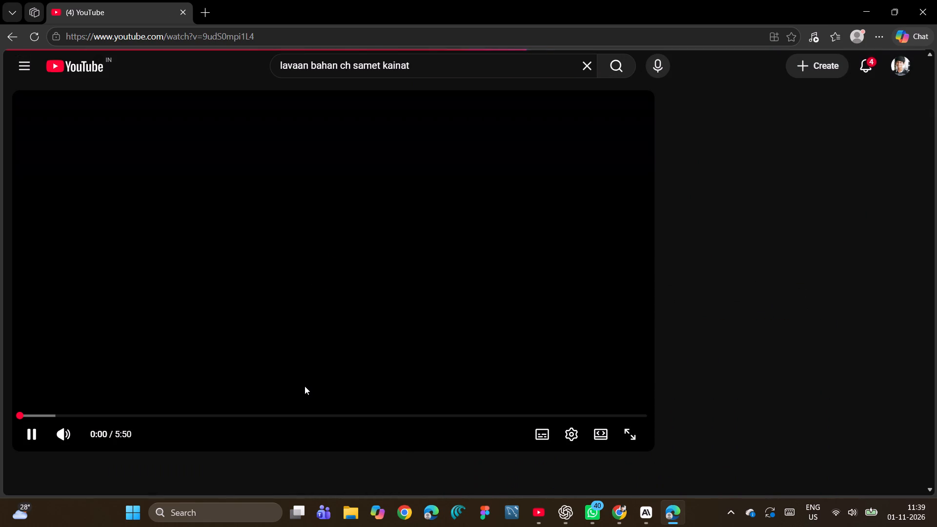
key("alt+Tab")
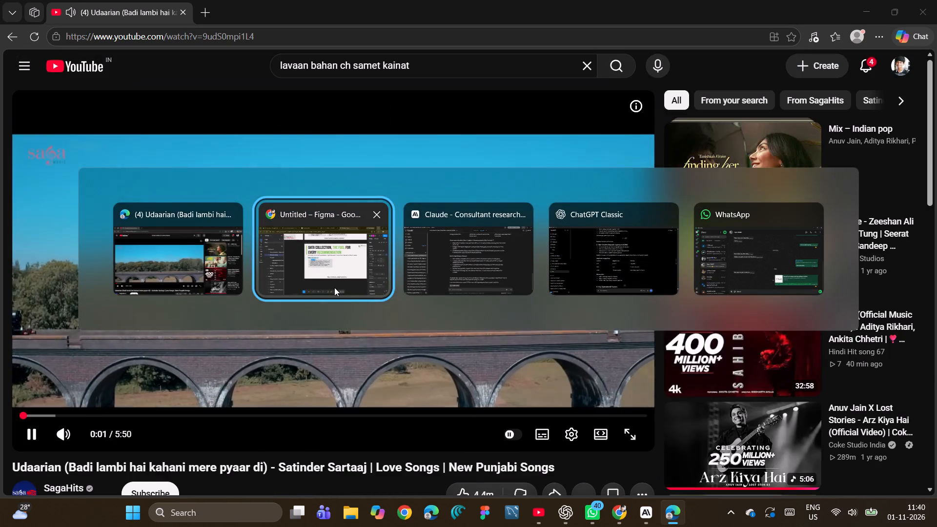
left_click(288, 222)
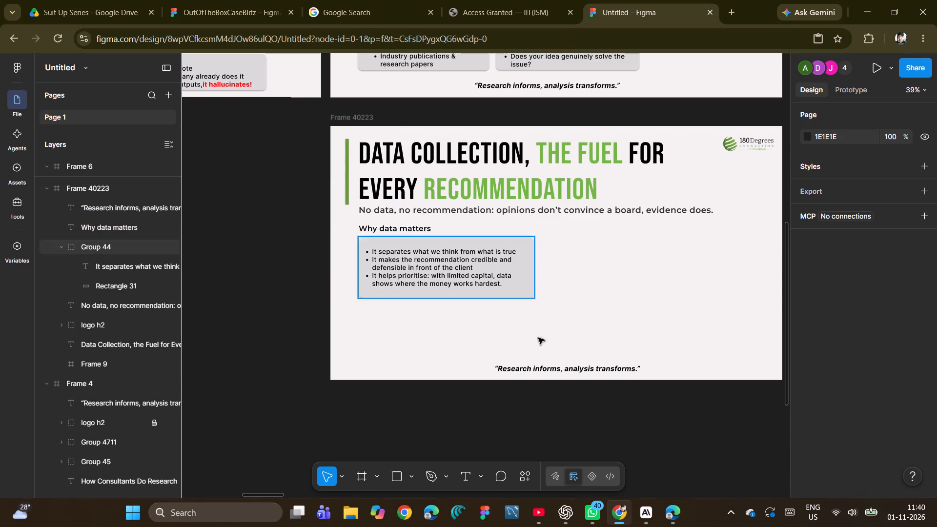
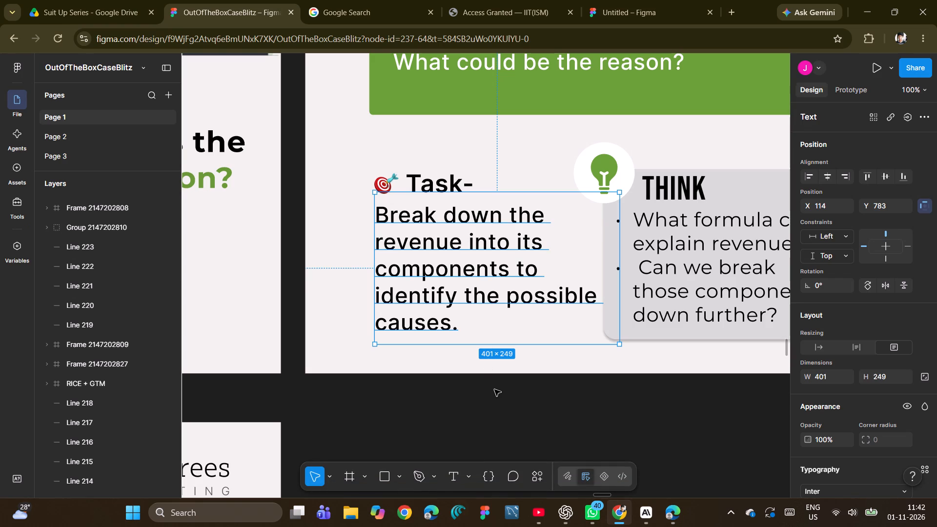
left_click(494, 393)
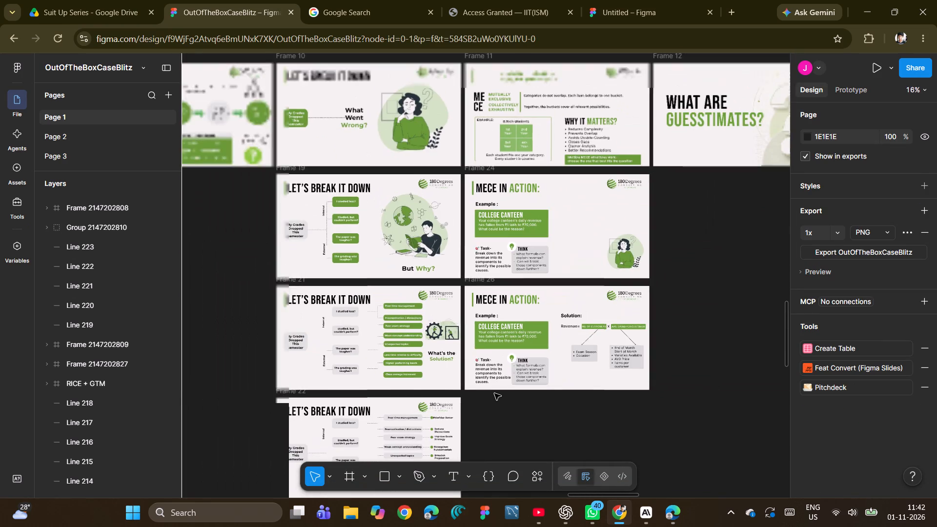
scroll(494, 393, "down", 1)
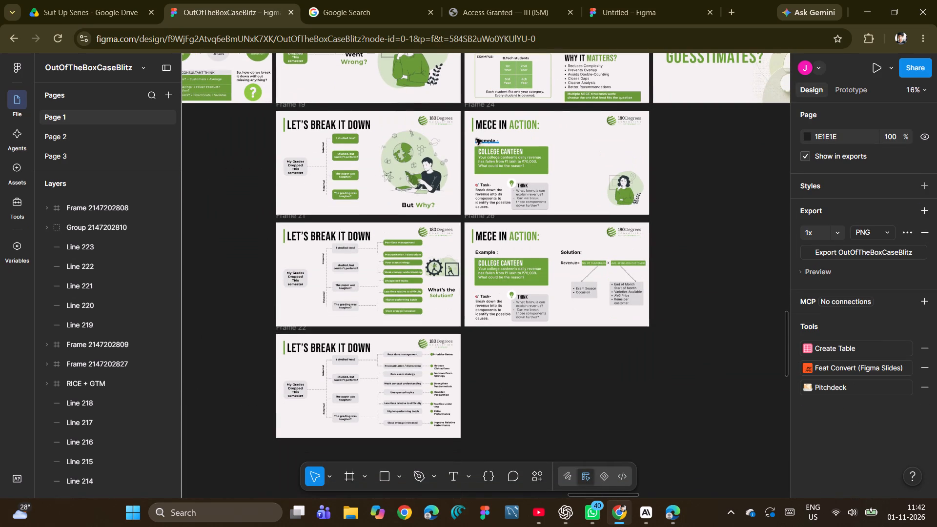
scroll(400, 263, "up", 1)
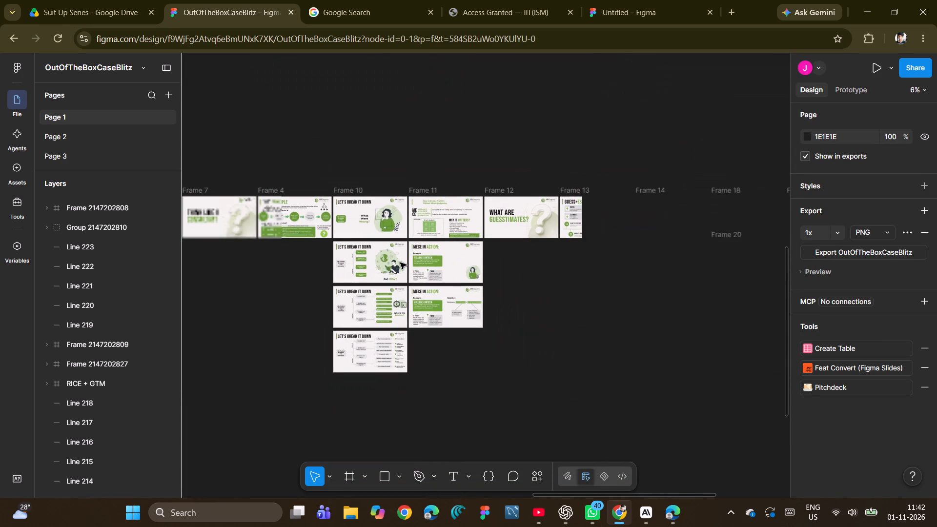
scroll(556, 245, "left", 2)
scroll(605, 246, "down", 2)
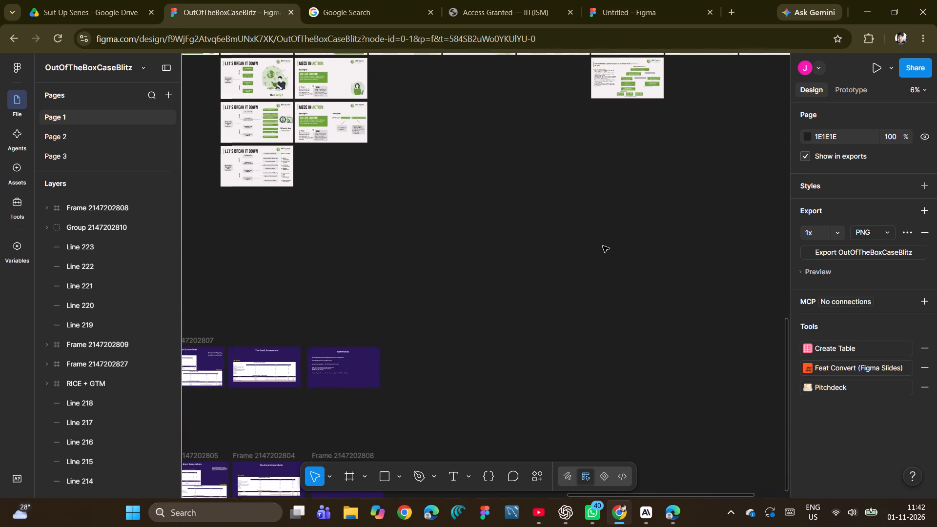
scroll(603, 246, "down", 4)
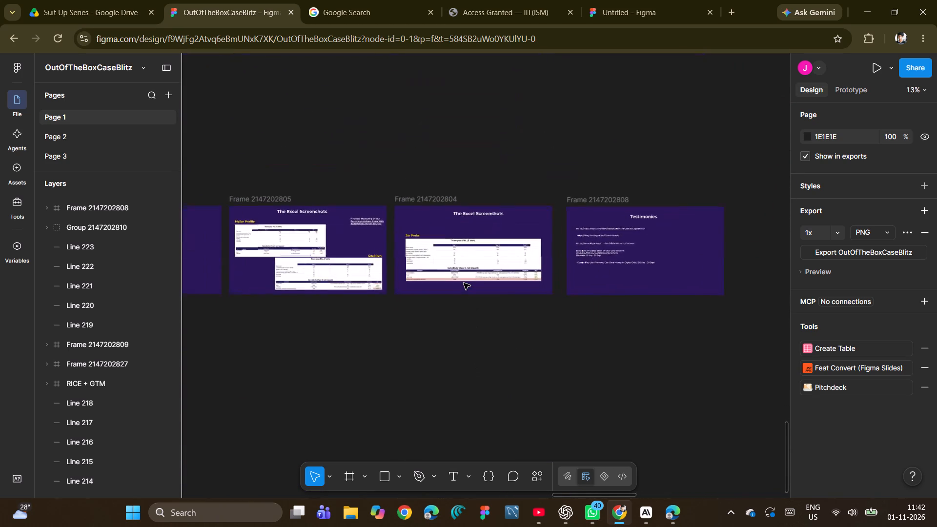
scroll(464, 283, "right", 5)
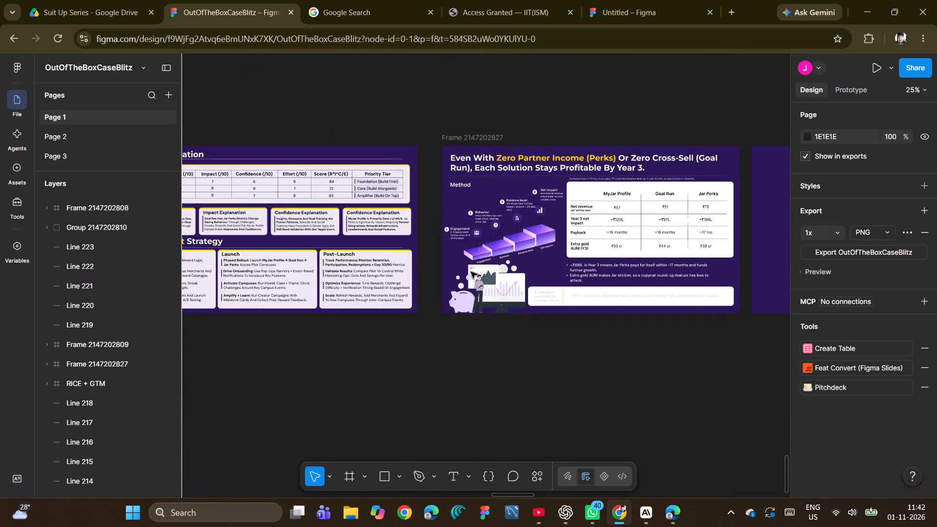
scroll(471, 272, "left", 4)
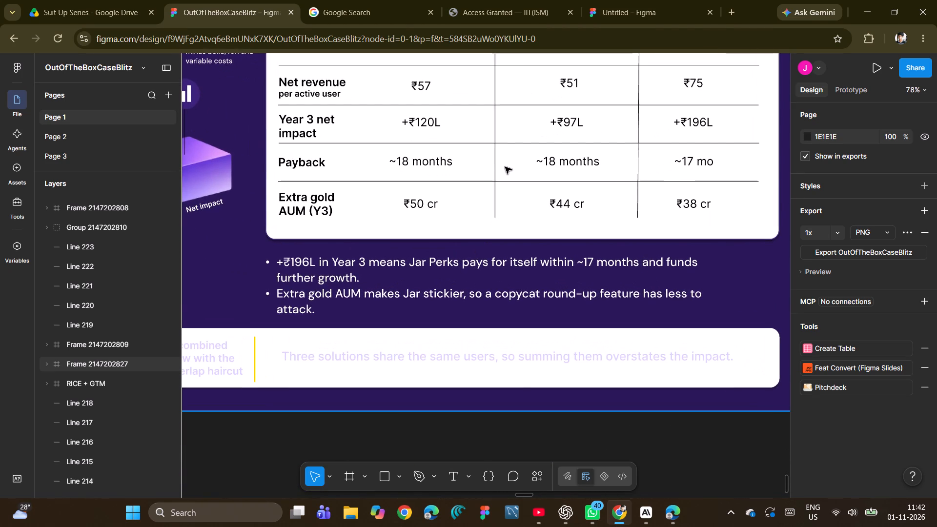
left_click(495, 167)
scroll(495, 167, "left", 1)
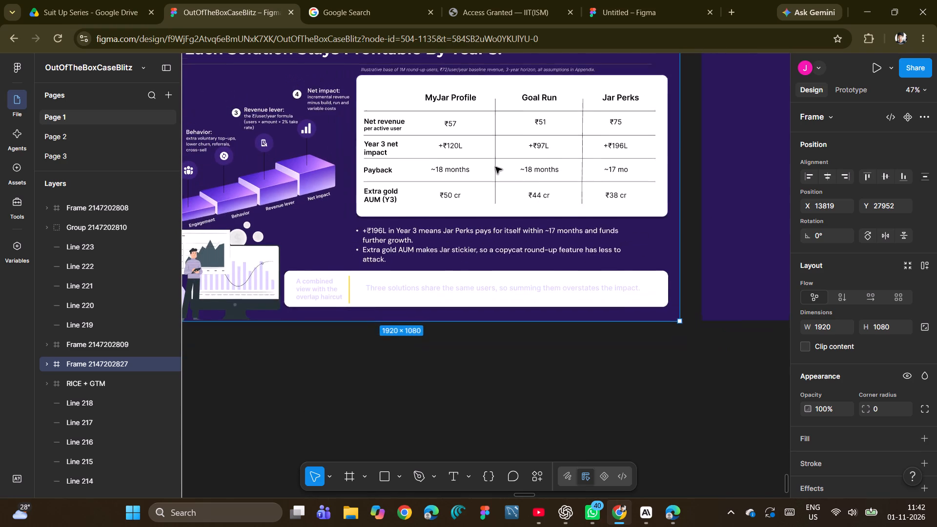
scroll(495, 167, "left", 1)
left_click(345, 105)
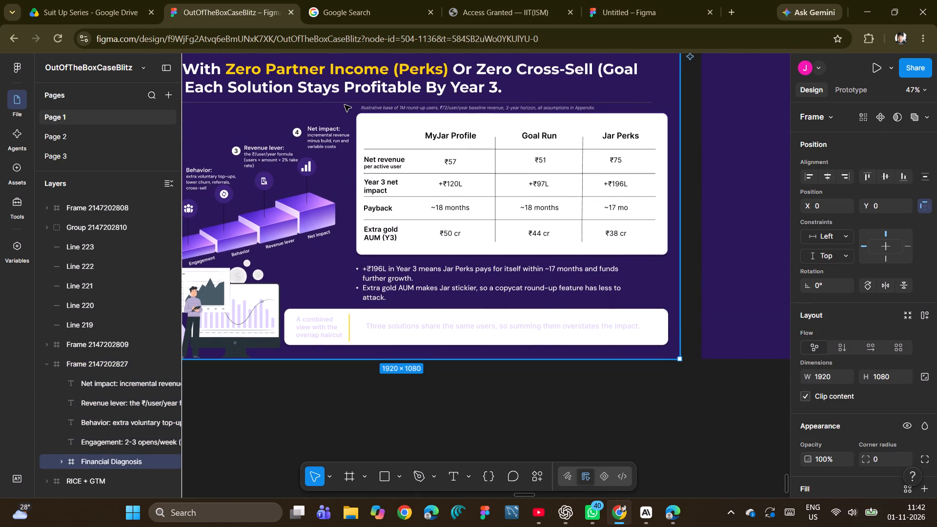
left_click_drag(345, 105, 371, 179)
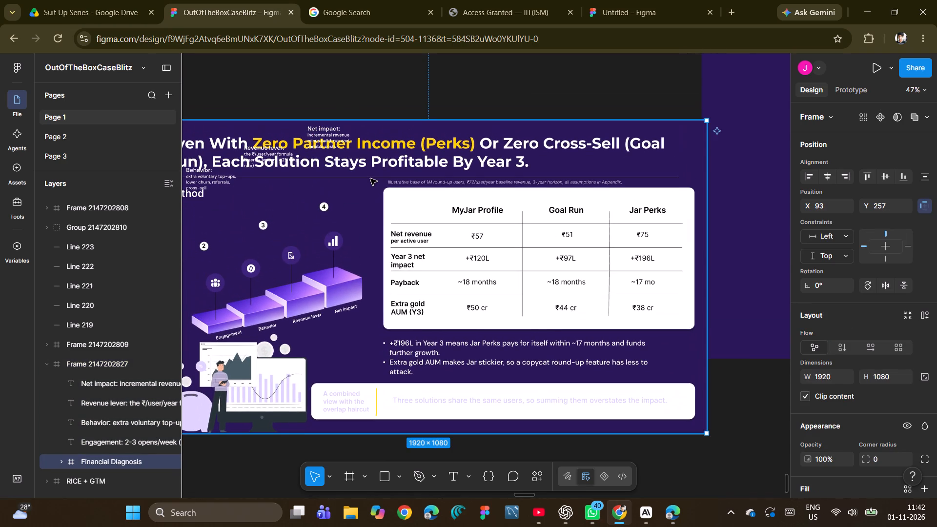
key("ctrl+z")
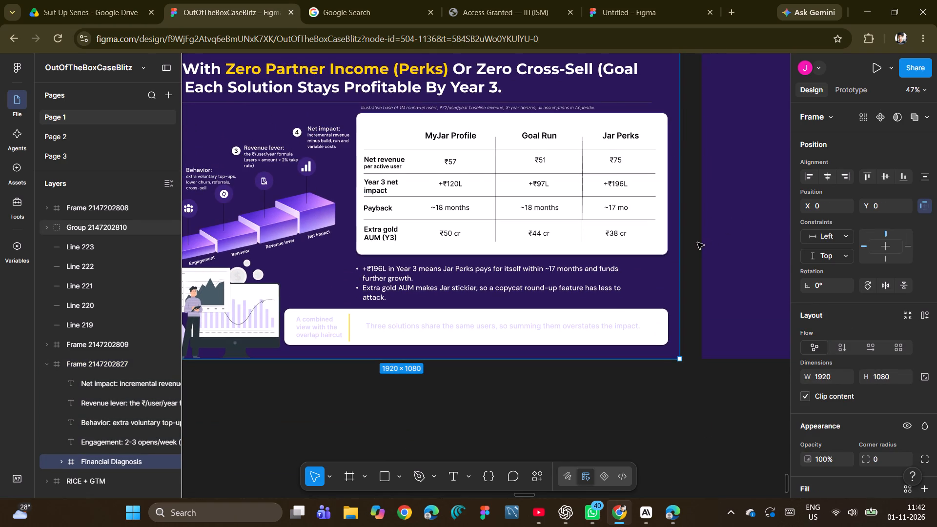
Copy the MyJar Profile/Goal Run/Jar Perks table group into the Untitled Figma file, placing it just below the data-collection slide.
left_click(697, 243)
double_click(672, 263)
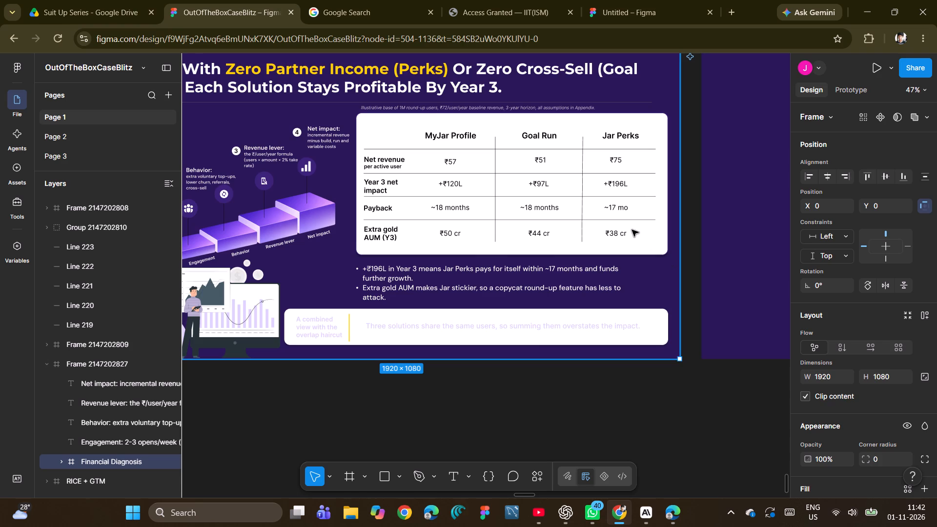
double_click(632, 230)
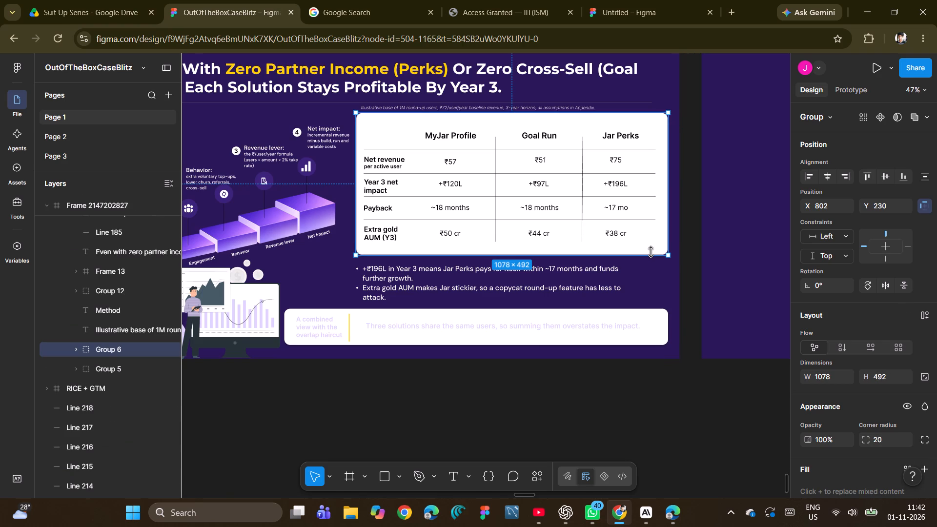
key("ctrl+c")
left_click(600, 5)
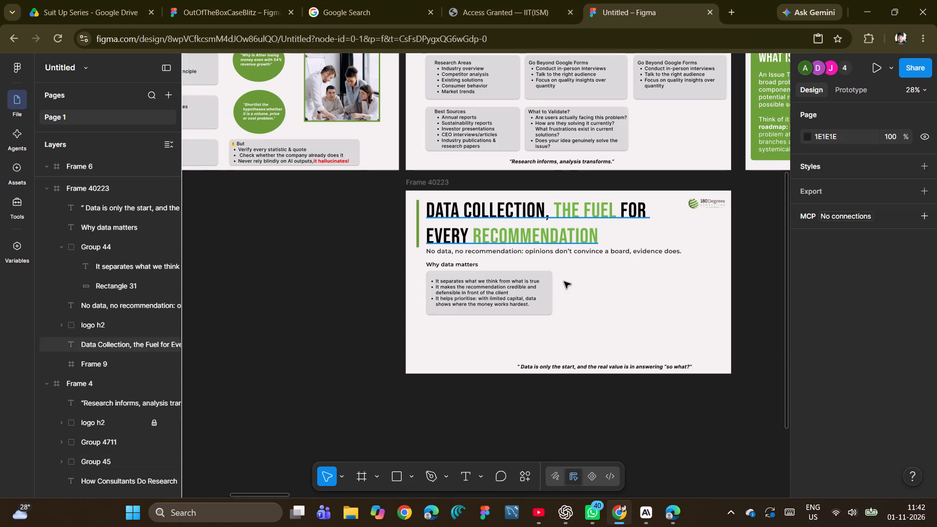
left_click(309, 375)
key("ctrl+v")
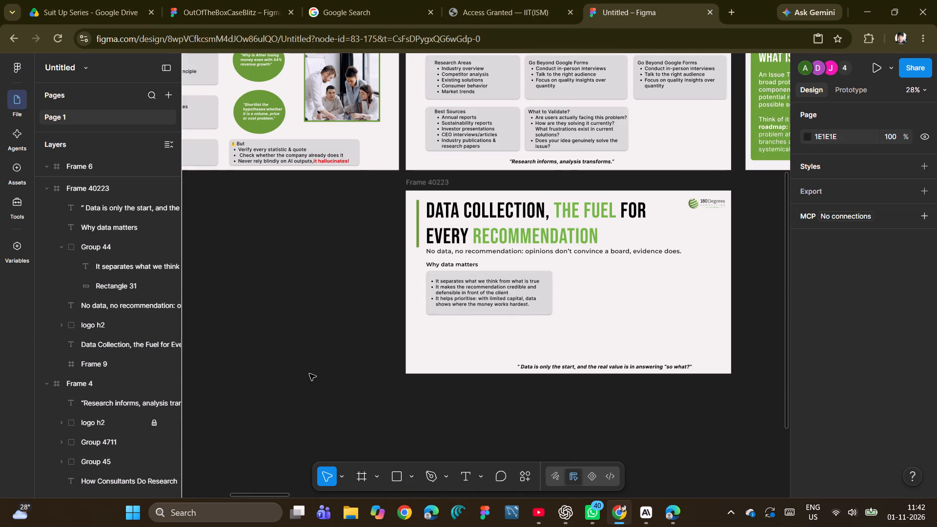
scroll(466, 245, "down", 2)
left_click_drag(416, 113, 506, 269)
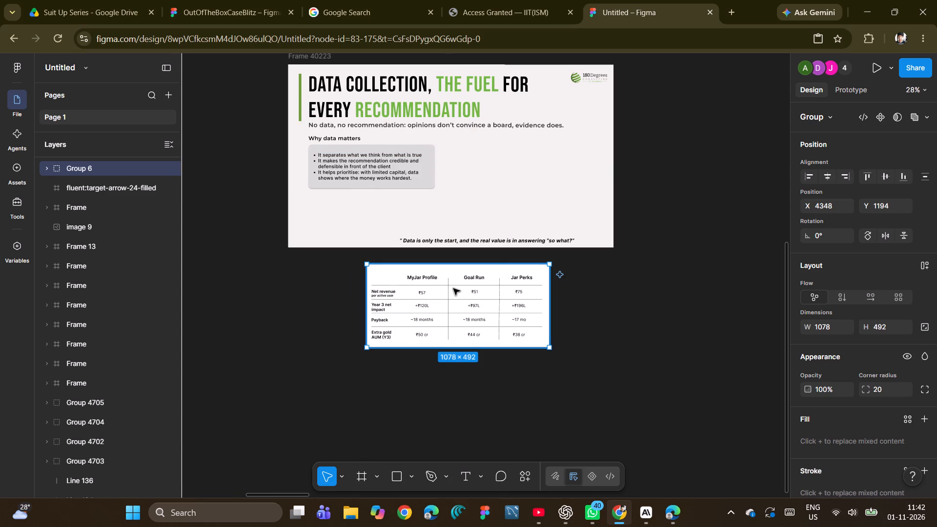
Set the opacity of the pasted table's white FFFFFF colour to 0%.
scroll(835, 350, "down", 1)
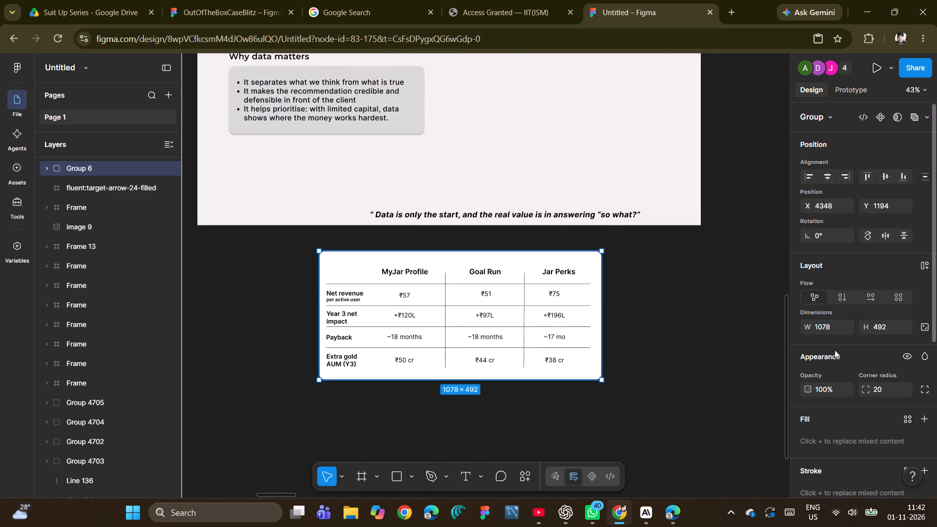
scroll(835, 350, "down", 2)
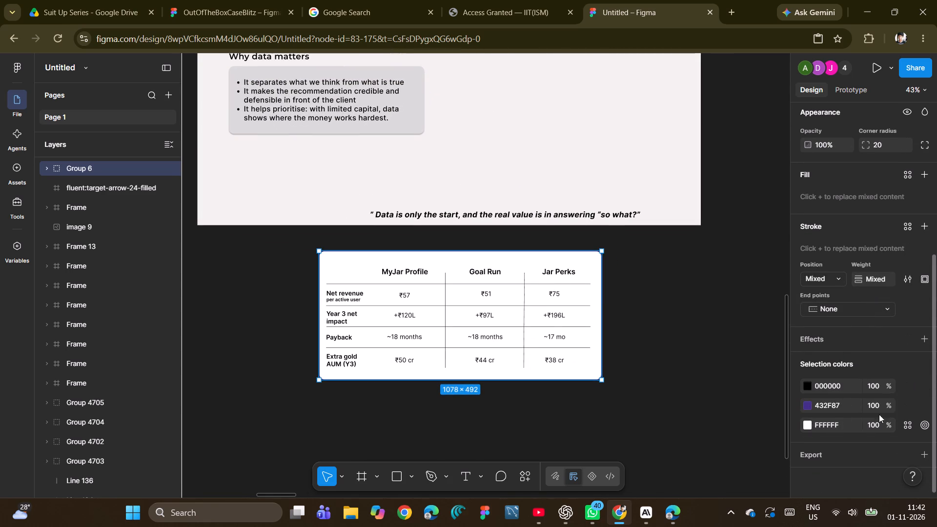
left_click(878, 424)
key("0")
key("Return")
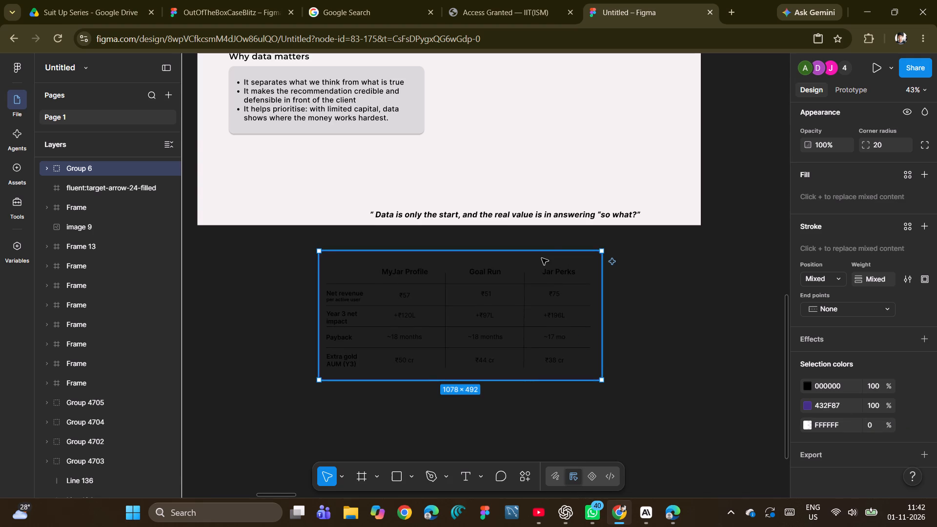
Move the table onto the data-collection slide beside the "Why data matters" box and resize it to about 1078 × 457.
left_click_drag(542, 258, 661, 205)
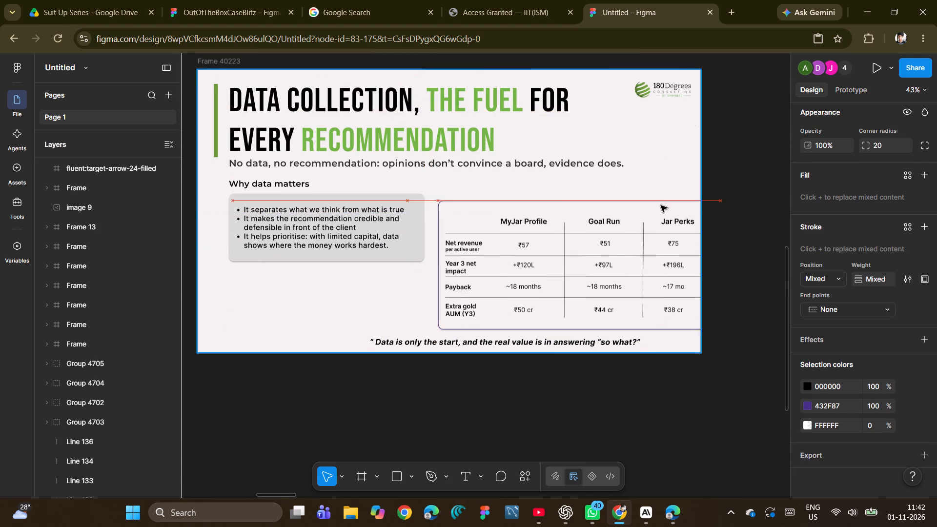
left_click_drag(661, 205, 656, 185)
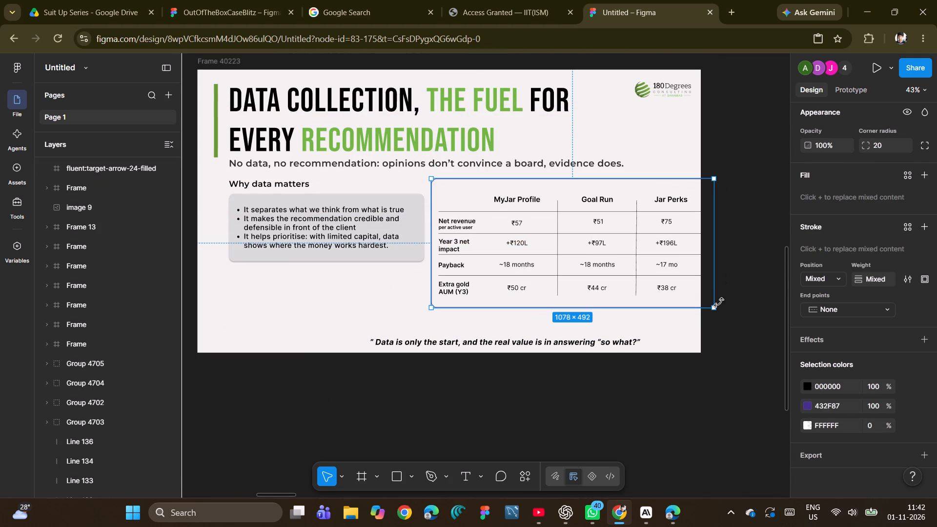
left_click_drag(714, 309, 701, 290)
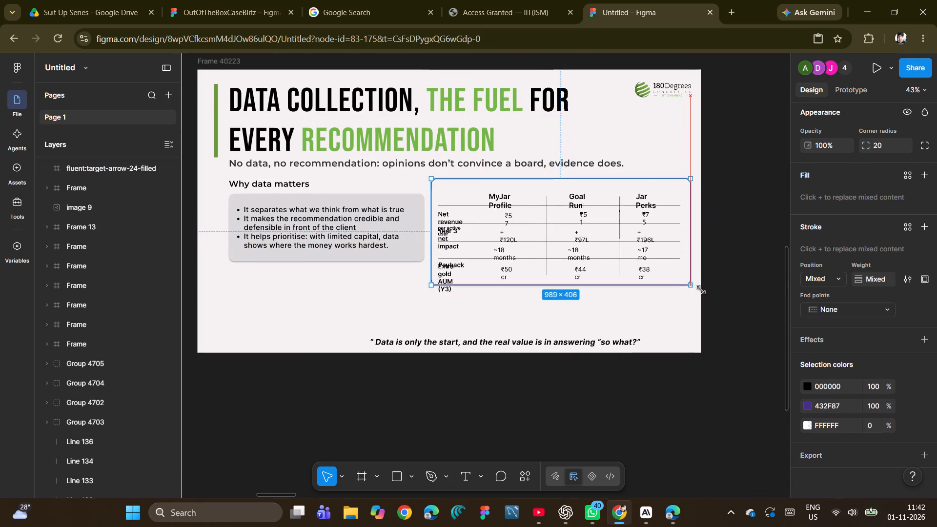
left_click_drag(701, 290, 713, 298)
key("alt+Tab")
left_click(342, 189)
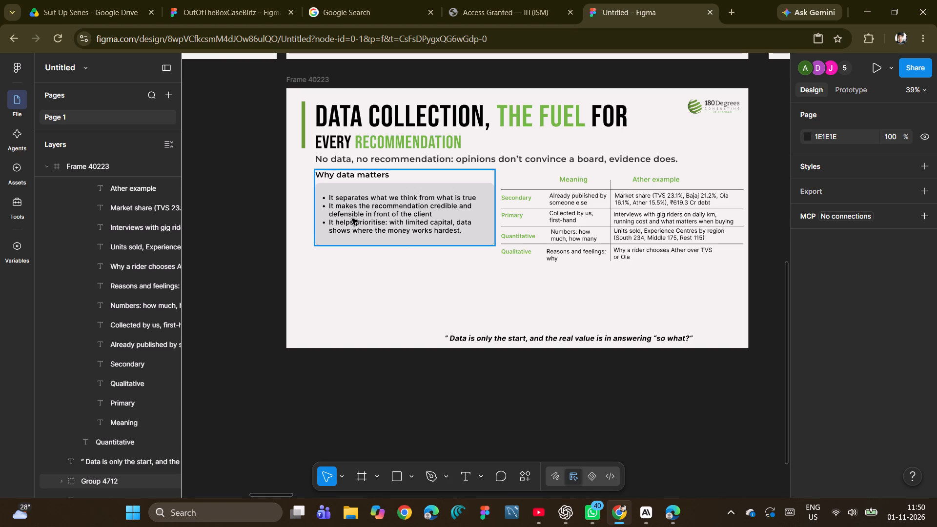
Switch to the YouTube window in Edge and pause the playing Short.
key("alt+Tab")
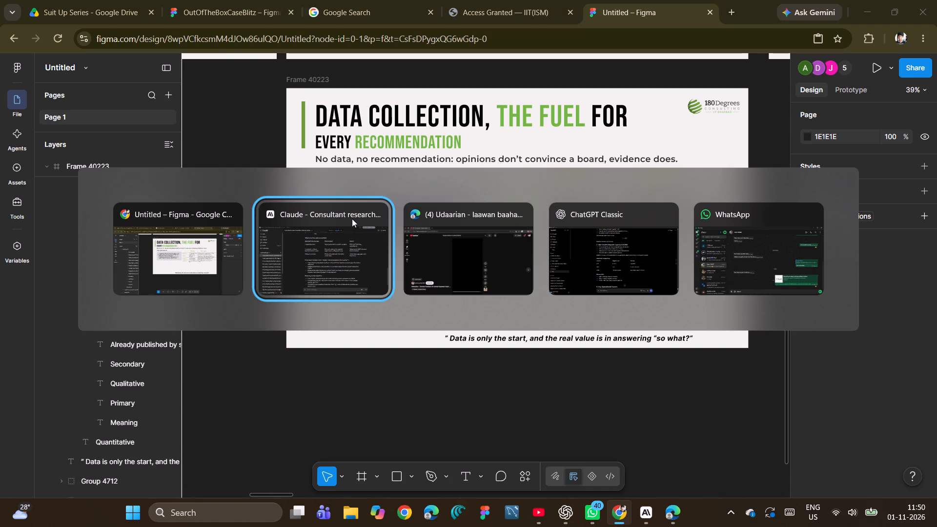
key("alt+Tab")
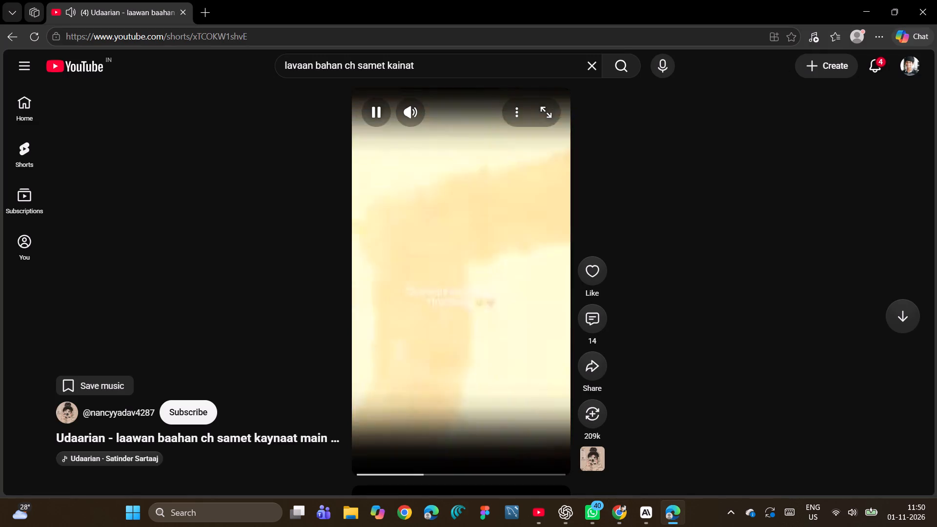
key("space")
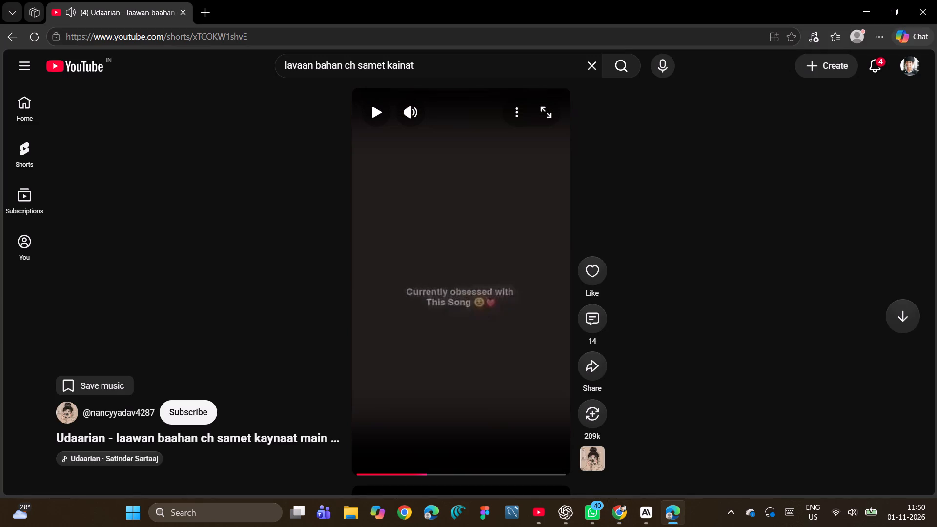
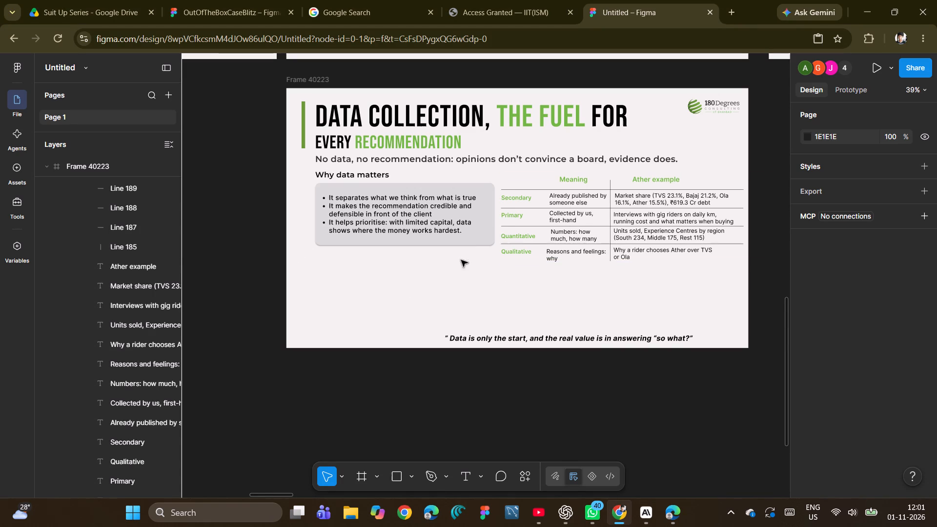
left_click(428, 213)
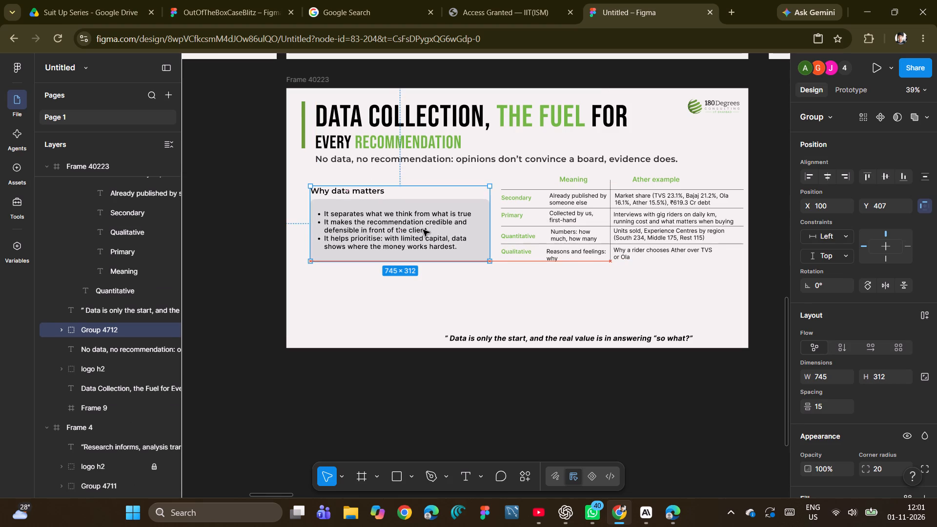
double_click(443, 203)
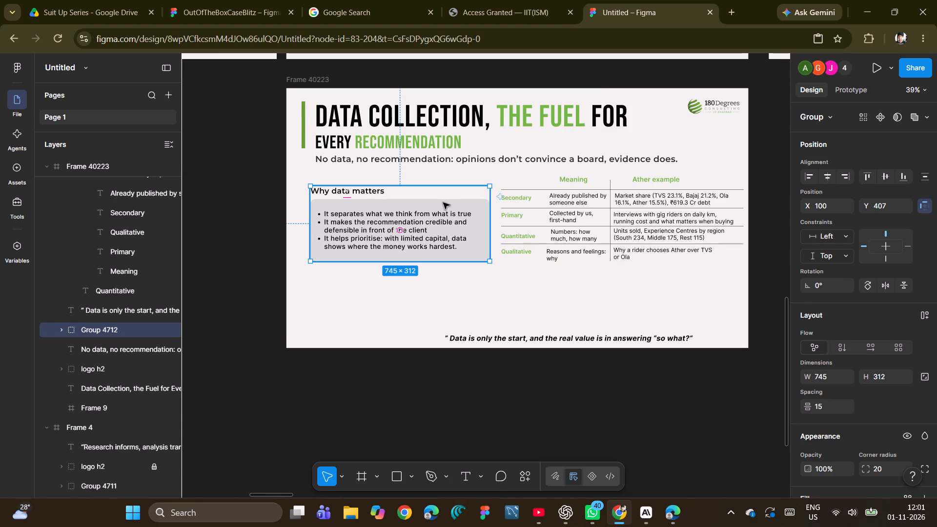
left_click_drag(443, 201, 444, 190)
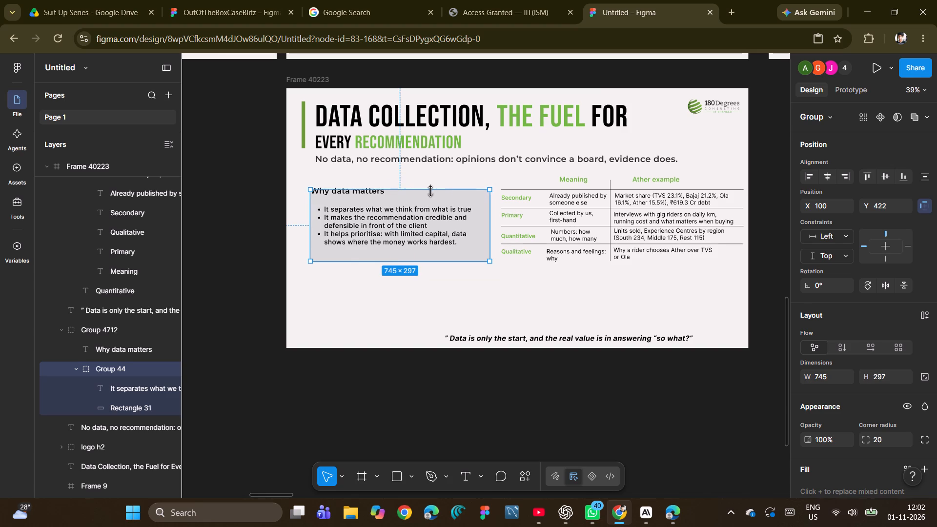
Move the "Why data matters" heading up above the grey box, to X 100, Y 362.
left_click(359, 196)
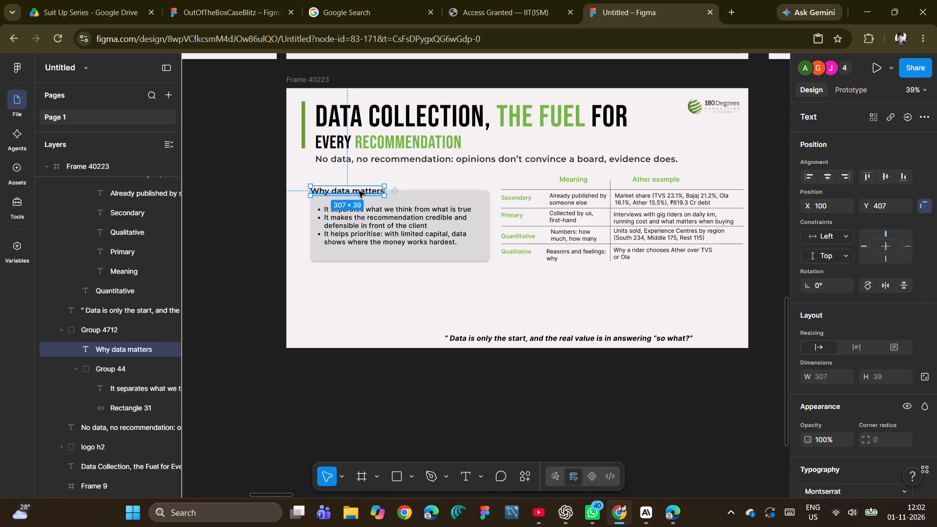
left_click_drag(359, 191, 360, 181)
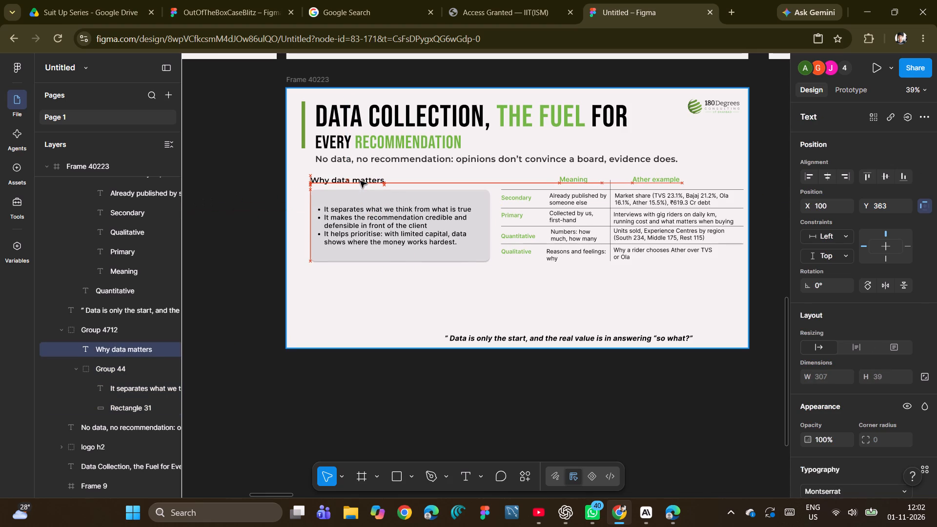
left_click_drag(360, 181, 360, 181)
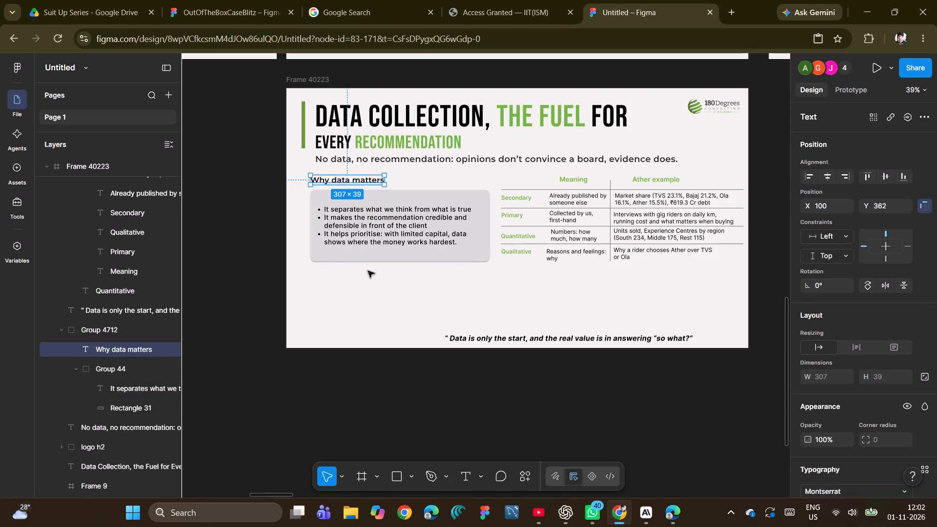
left_click(368, 271)
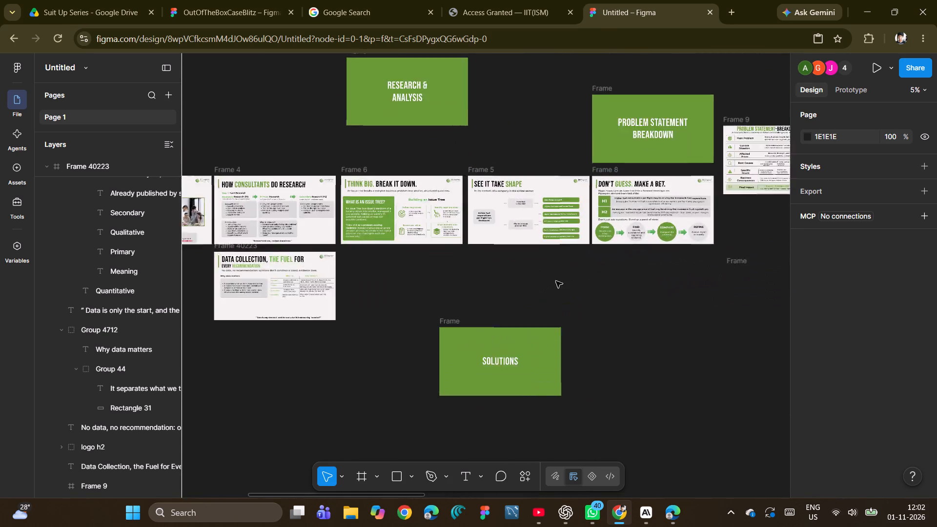
scroll(395, 280, "right", 2)
scroll(332, 273, "right", 1)
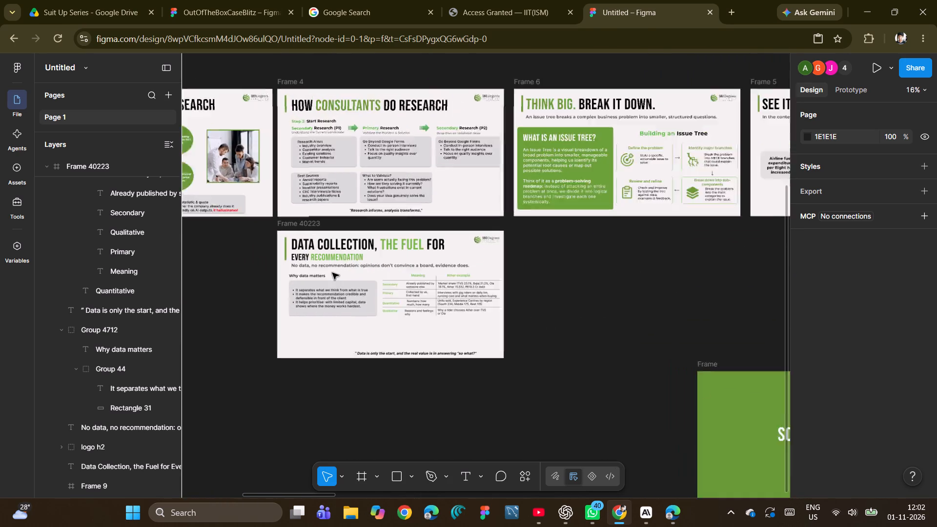
scroll(332, 273, "right", 1)
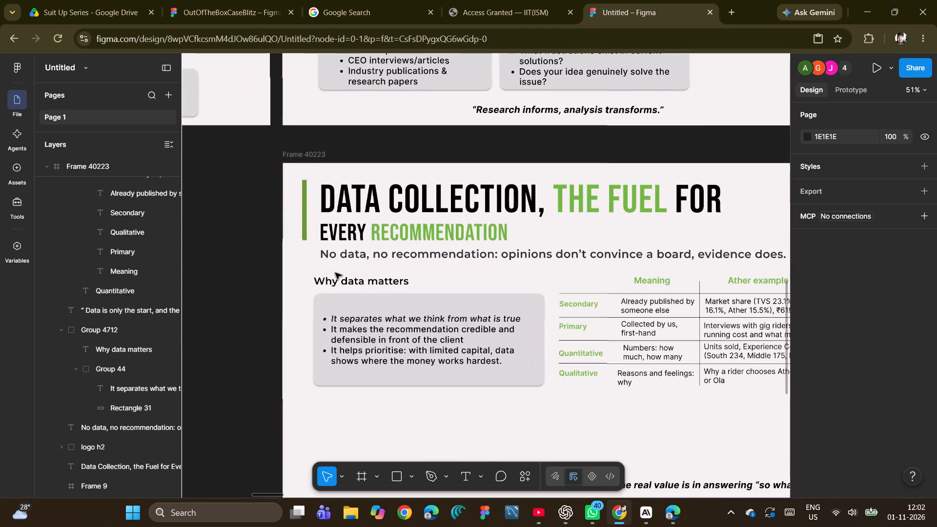
scroll(477, 259, "left", 1)
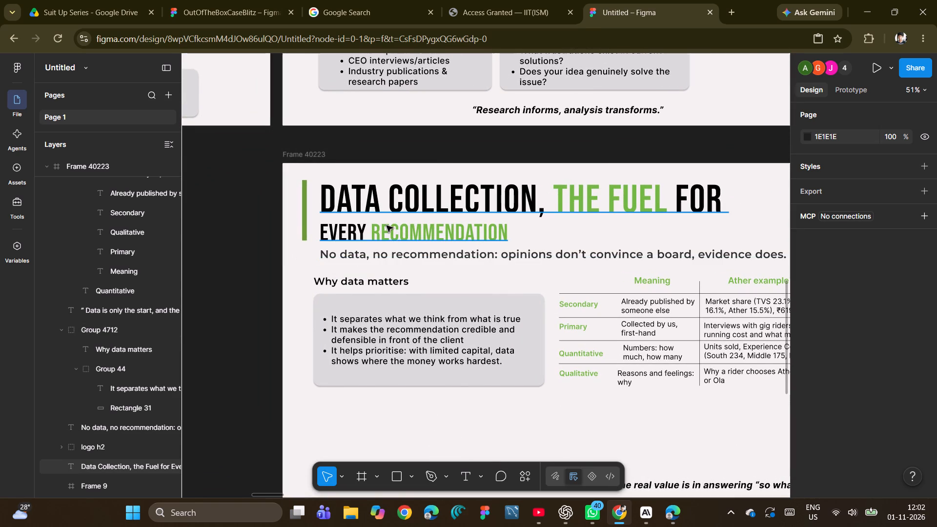
scroll(387, 225, "right", 2)
scroll(387, 225, "up", 1)
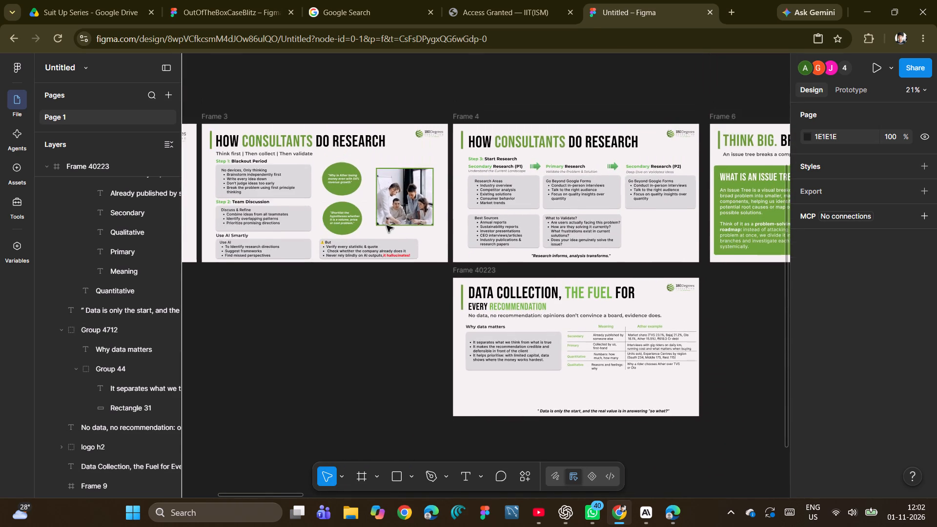
scroll(387, 225, "up", 1)
scroll(387, 225, "right", 1)
scroll(387, 225, "left", 1)
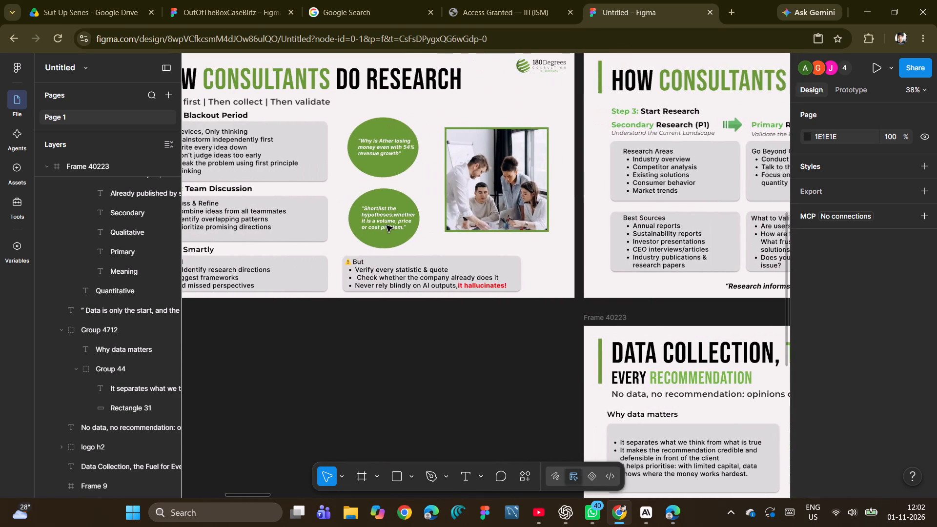
scroll(387, 225, "left", 2)
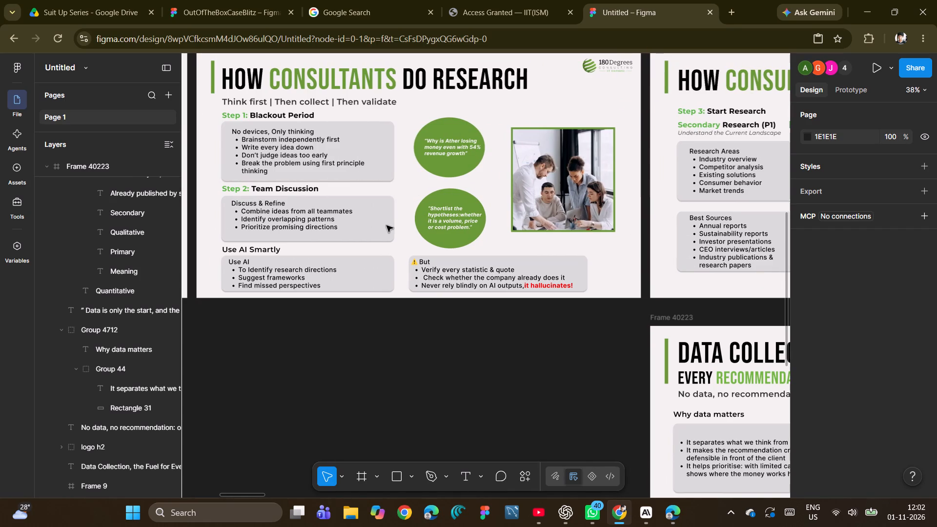
scroll(387, 225, "left", 5)
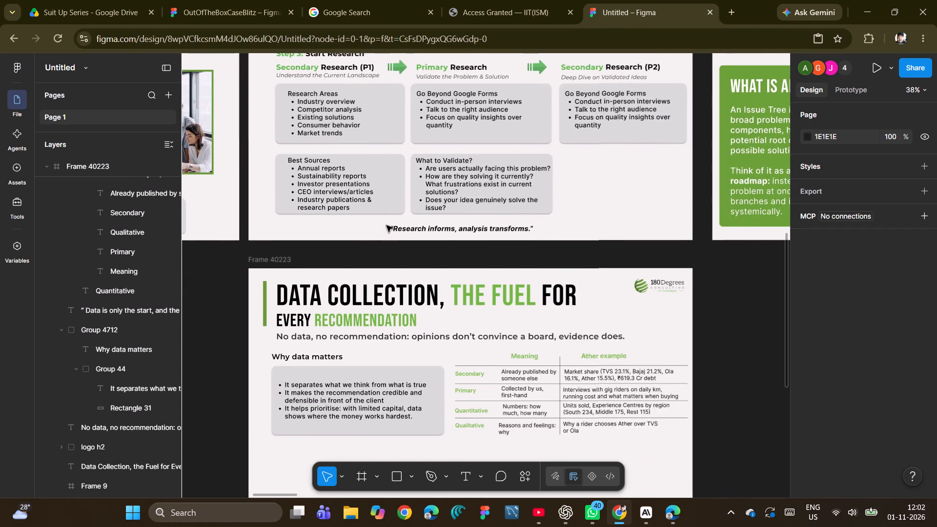
scroll(387, 225, "down", 1)
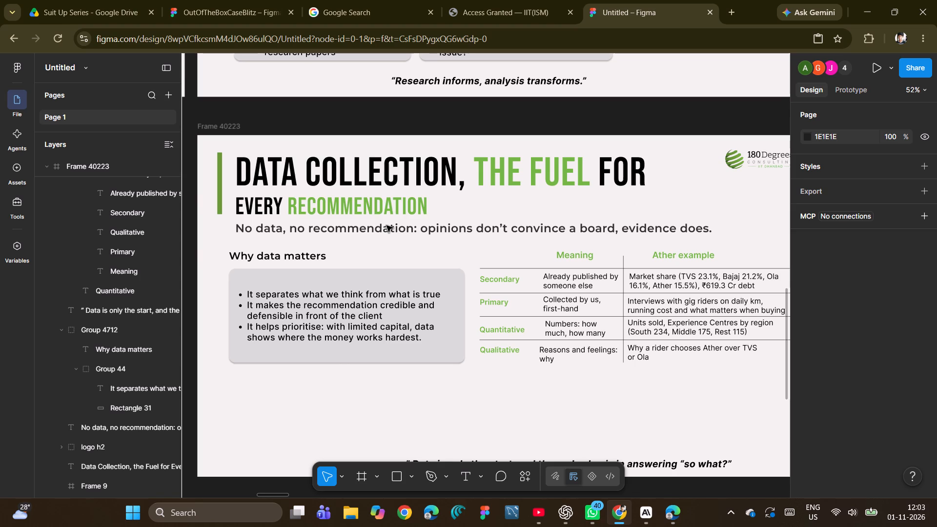
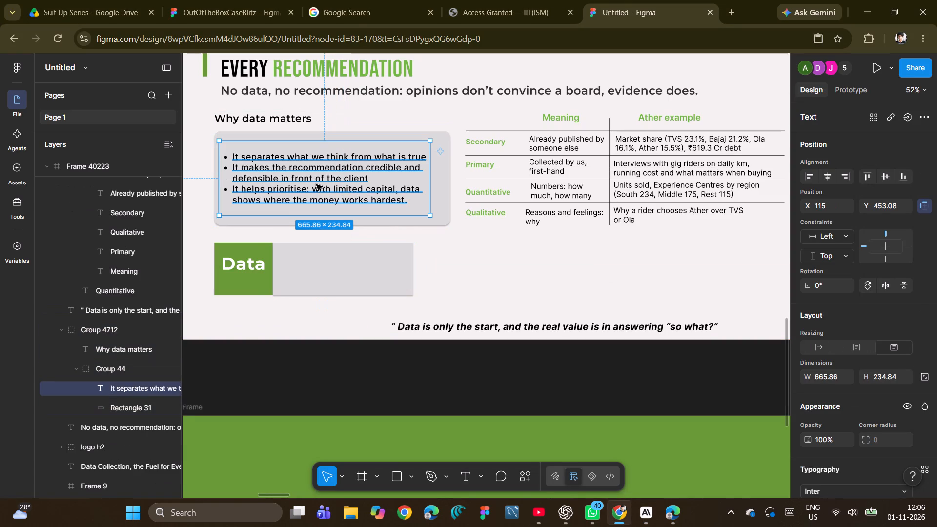
left_click(316, 184)
left_click(316, 184)
key("ctrl+d")
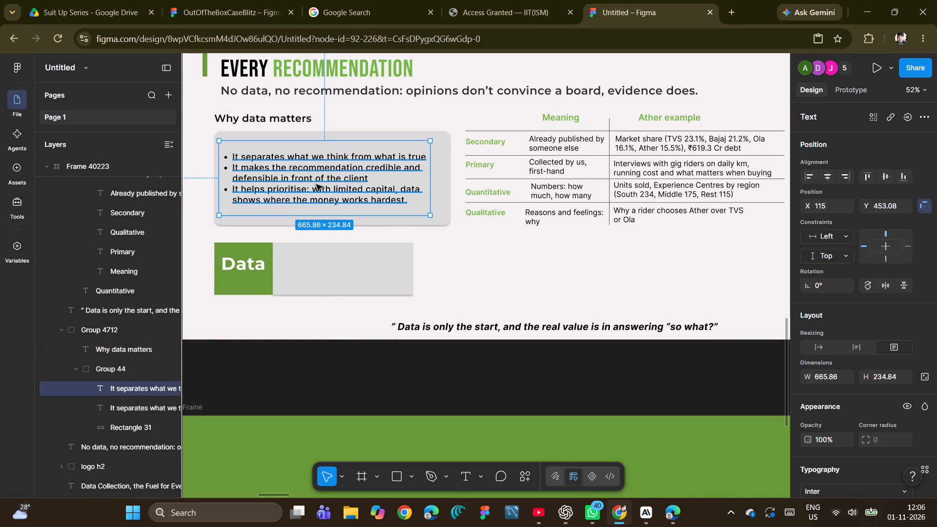
left_click_drag(316, 182, 384, 261)
left_click(384, 261)
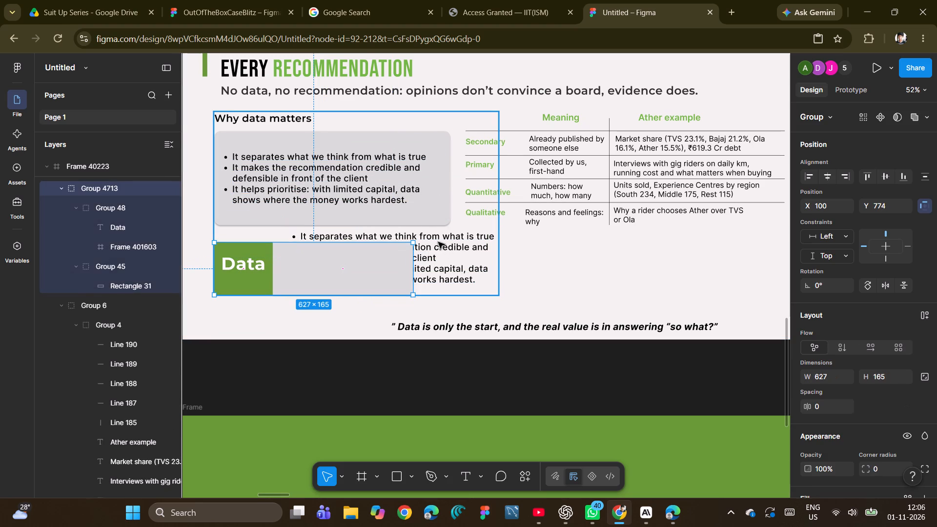
Replace the duplicated bullet text with the copied sentence about Ather's market share.
double_click(438, 242)
double_click(438, 242)
double_click(438, 242)
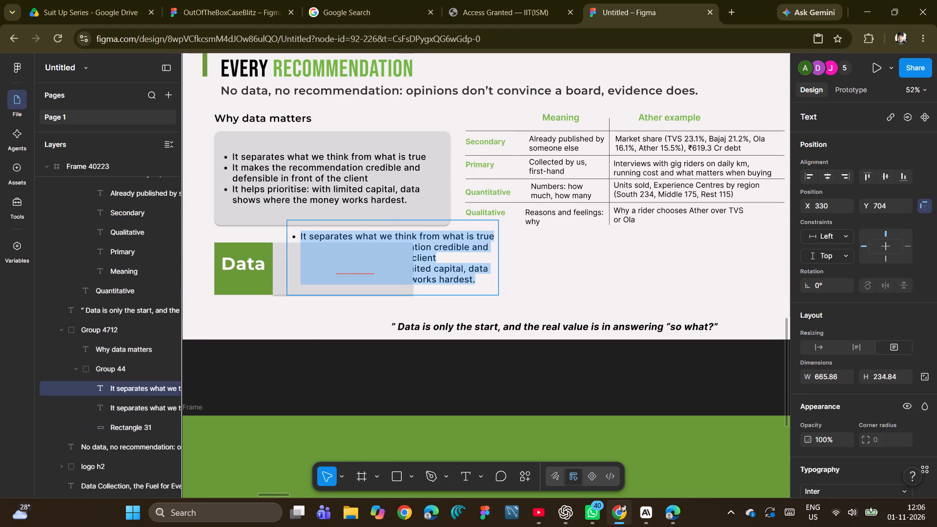
key("ctrl+v")
left_click(506, 243)
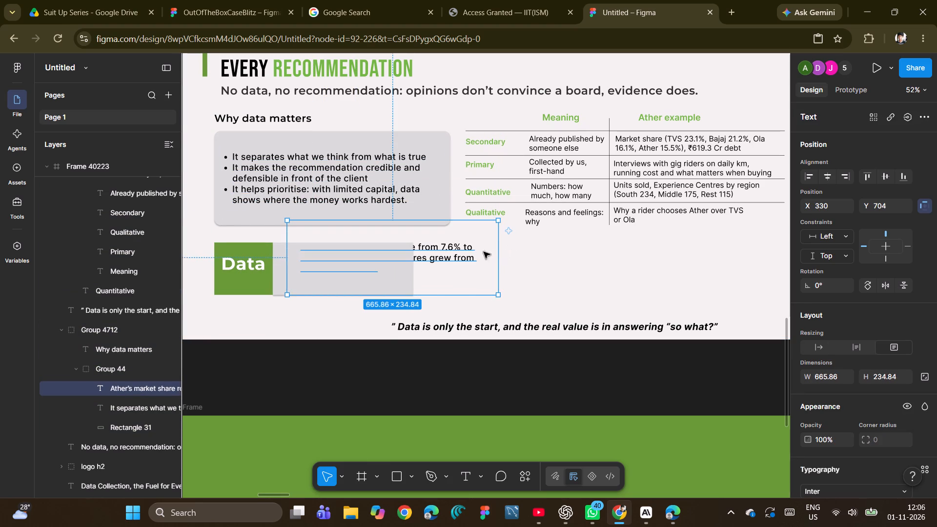
Move the sentence to the empty area beside the Data row and reduce its text box to 666 × 115.
left_click_drag(445, 249, 618, 260)
left_click_drag(593, 230, 593, 269)
Remove the bullet and the leading space from the Ather's market share sentence.
double_click(471, 278)
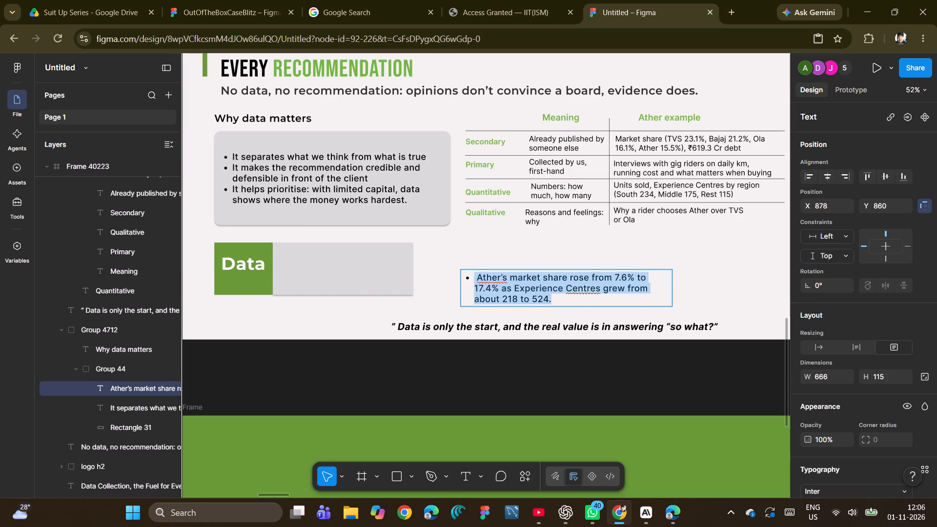
key("ctrl+shift+8")
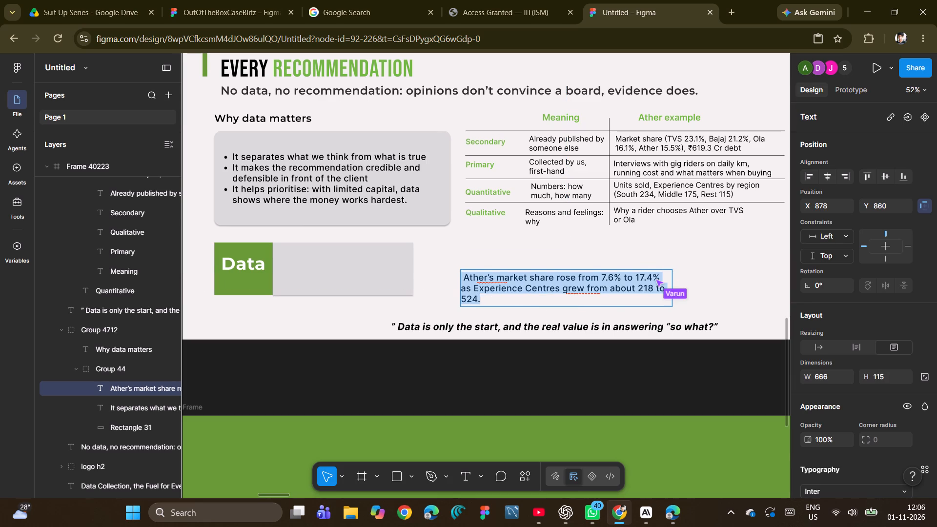
left_click(463, 273)
key("BackSpace")
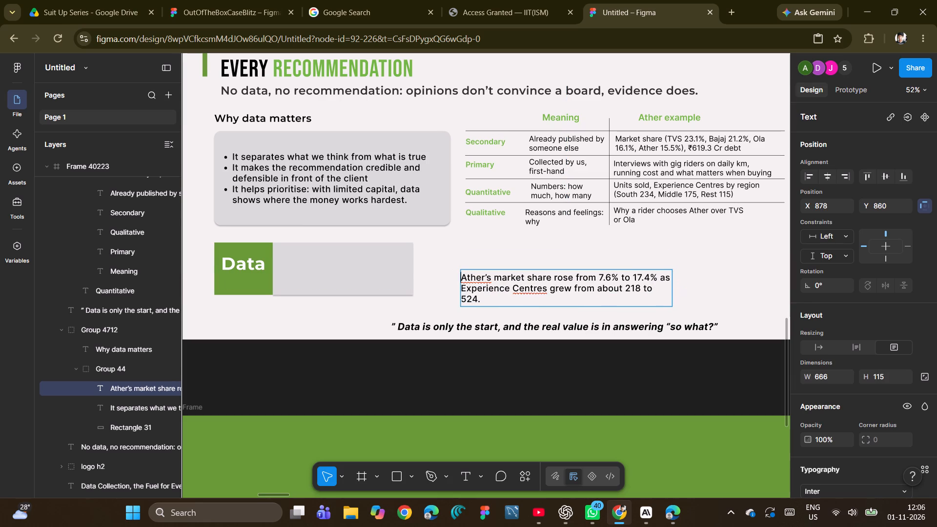
left_click(688, 274)
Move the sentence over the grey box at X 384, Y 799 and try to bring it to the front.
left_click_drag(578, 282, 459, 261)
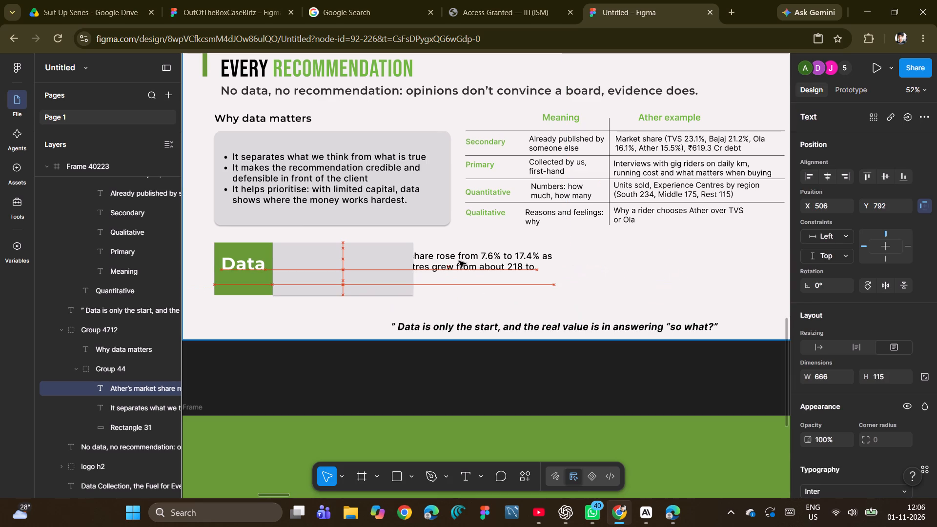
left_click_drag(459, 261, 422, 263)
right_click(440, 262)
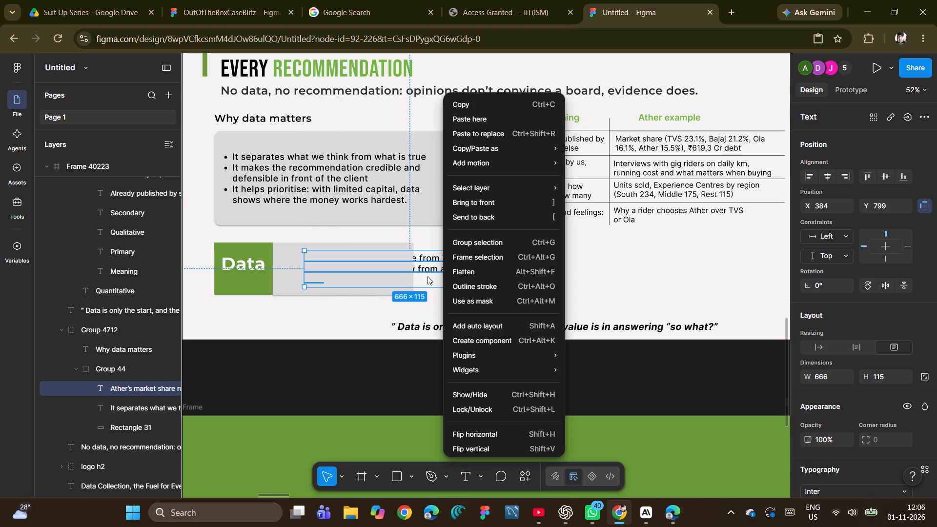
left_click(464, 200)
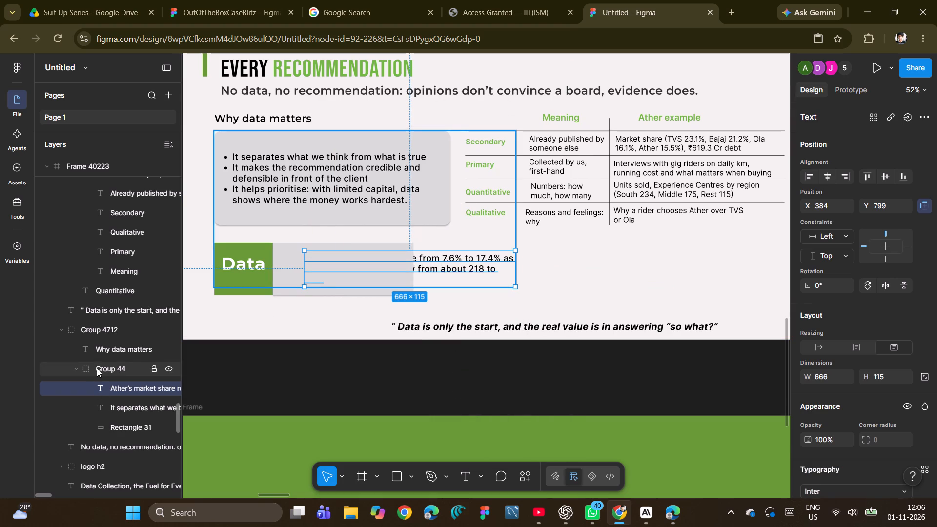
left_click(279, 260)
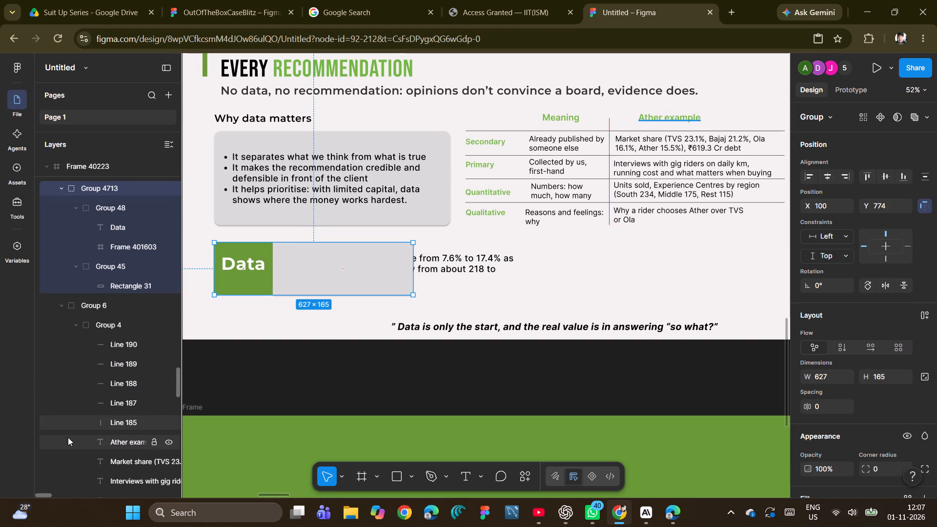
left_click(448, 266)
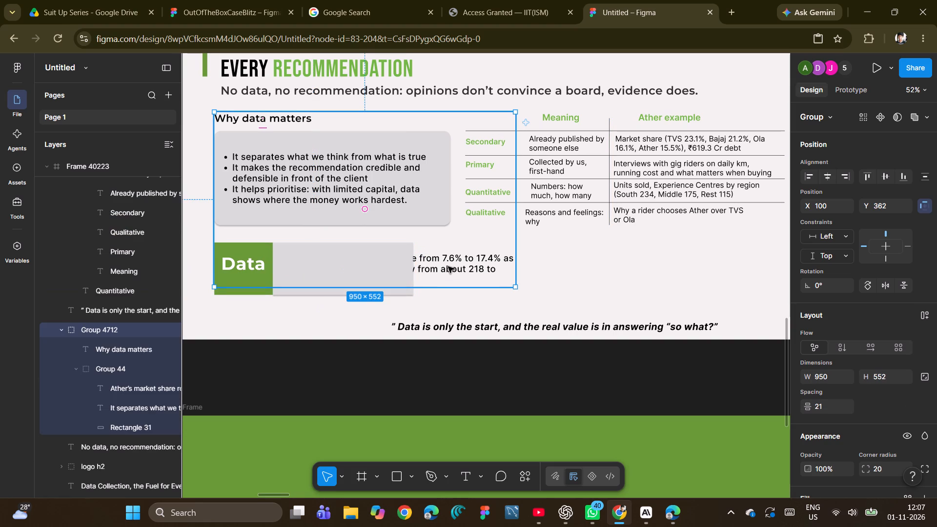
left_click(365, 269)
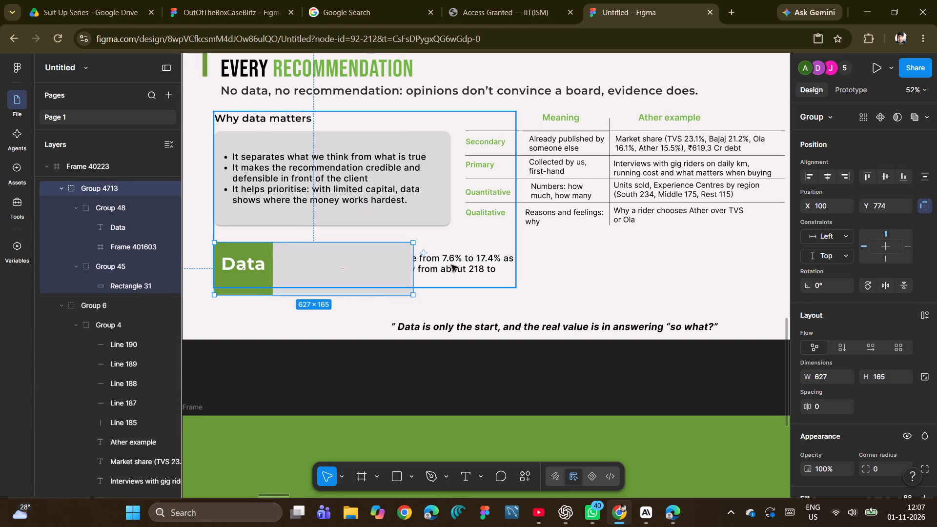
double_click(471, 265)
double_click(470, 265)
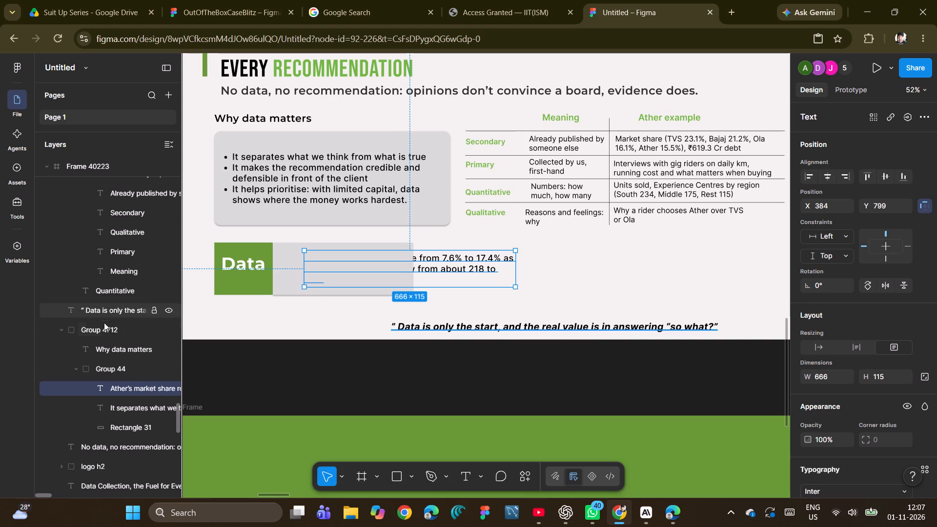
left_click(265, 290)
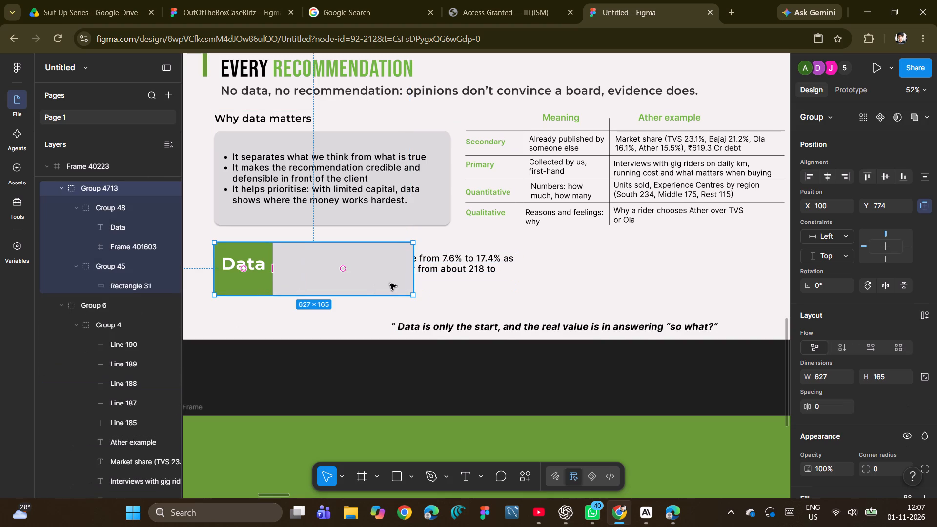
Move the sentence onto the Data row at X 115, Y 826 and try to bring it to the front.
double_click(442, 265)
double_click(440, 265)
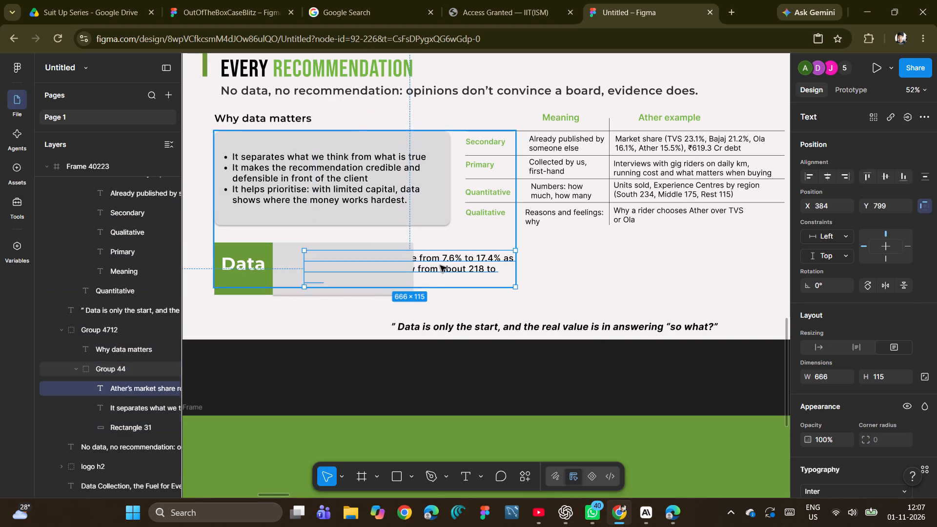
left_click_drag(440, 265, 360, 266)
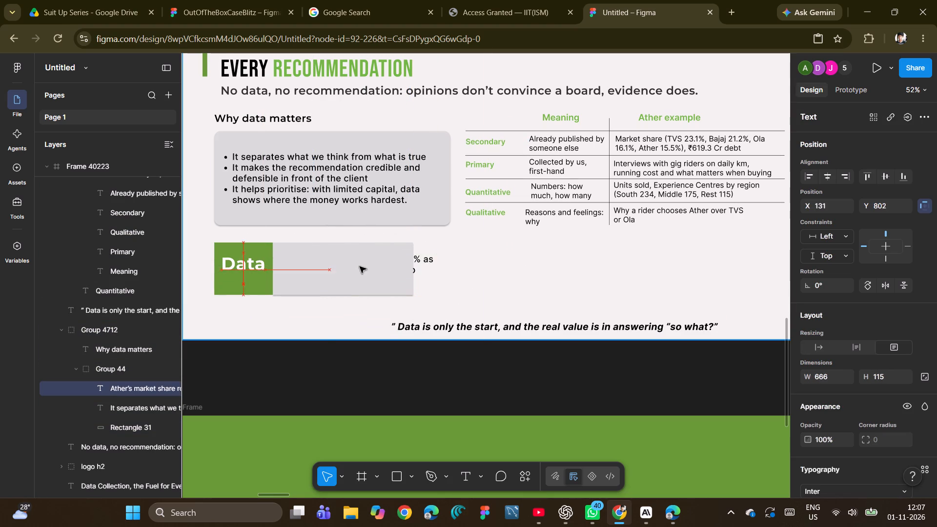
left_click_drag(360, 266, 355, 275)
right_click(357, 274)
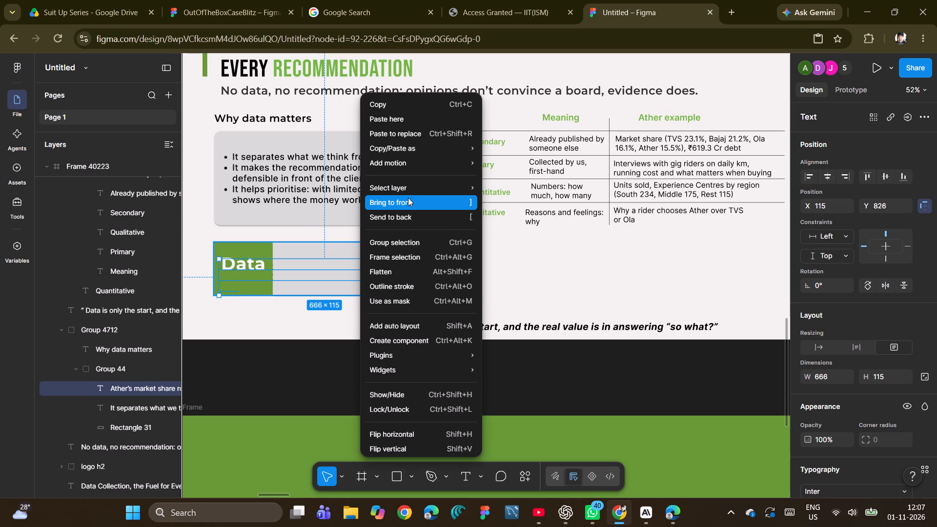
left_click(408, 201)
Send the grouped Data row behind the sentence text.
left_click(228, 246)
right_click(228, 246)
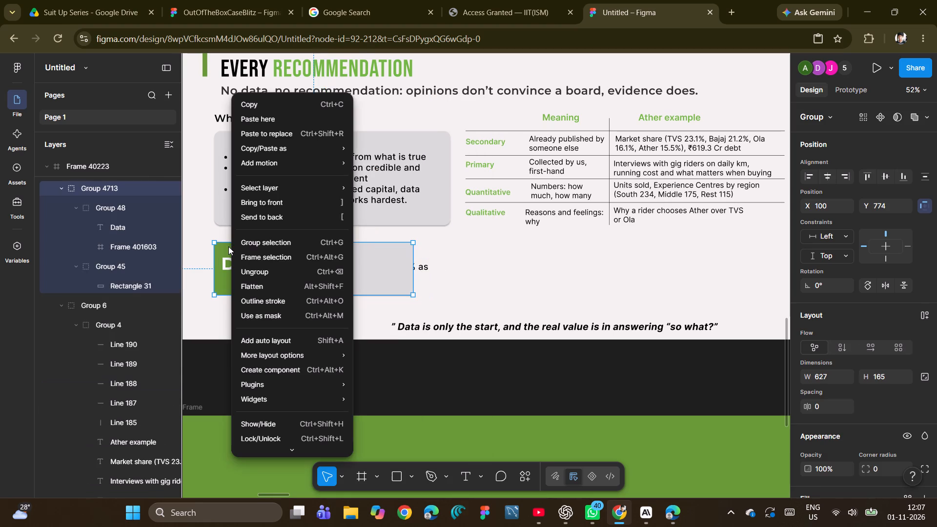
left_click(287, 215)
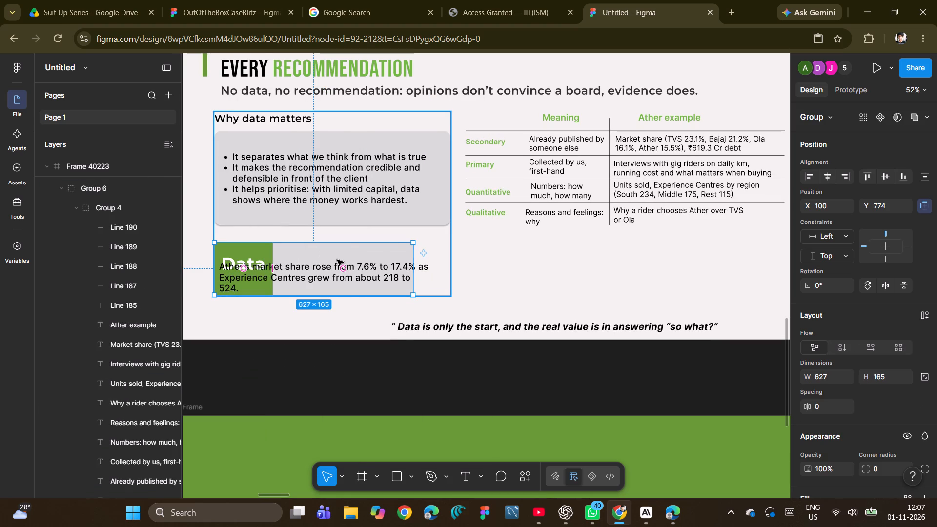
Position the sentence inside the grey box at X 304, Y 792 and narrow its text box to 541 wide.
double_click(329, 276)
double_click(329, 274)
left_click_drag(329, 274, 388, 263)
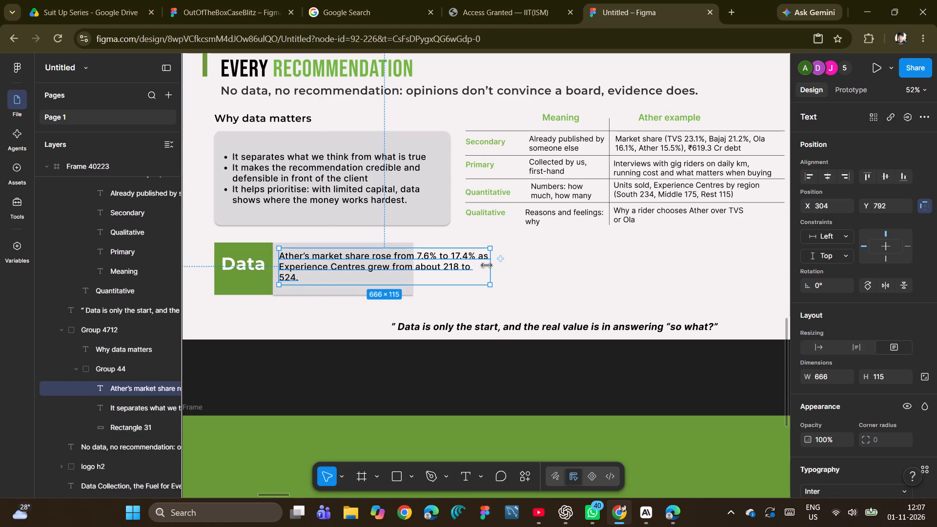
left_click_drag(489, 265, 446, 261)
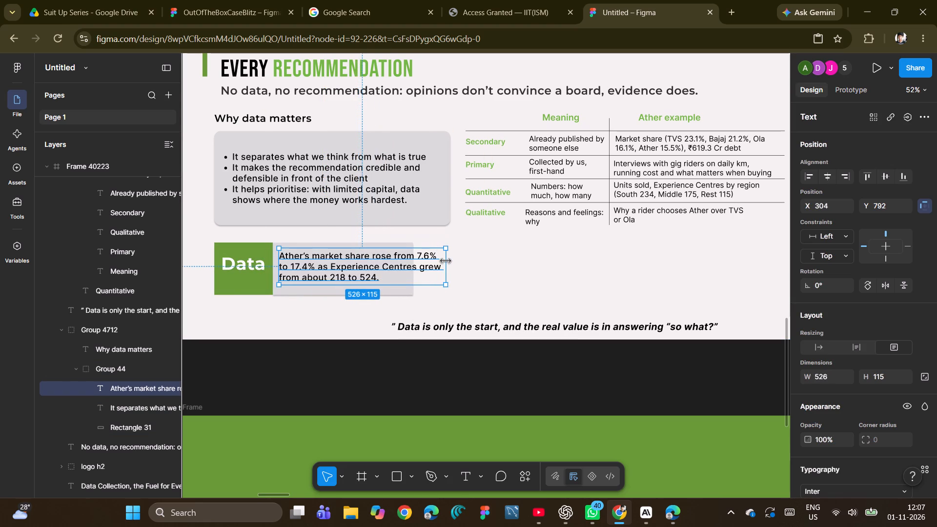
left_click_drag(446, 261, 451, 261)
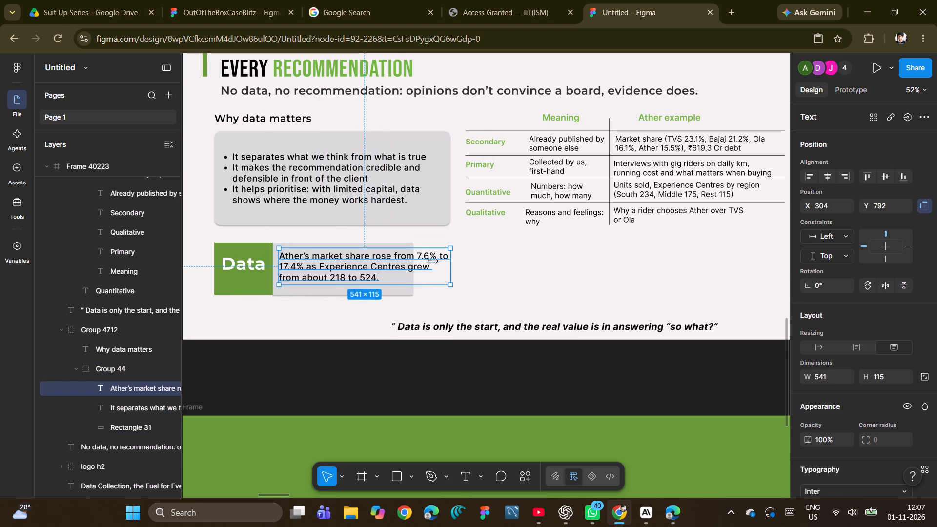
Widen the grouped Data row to 761 so its grey box extends past the end of the sentence.
left_click(373, 263)
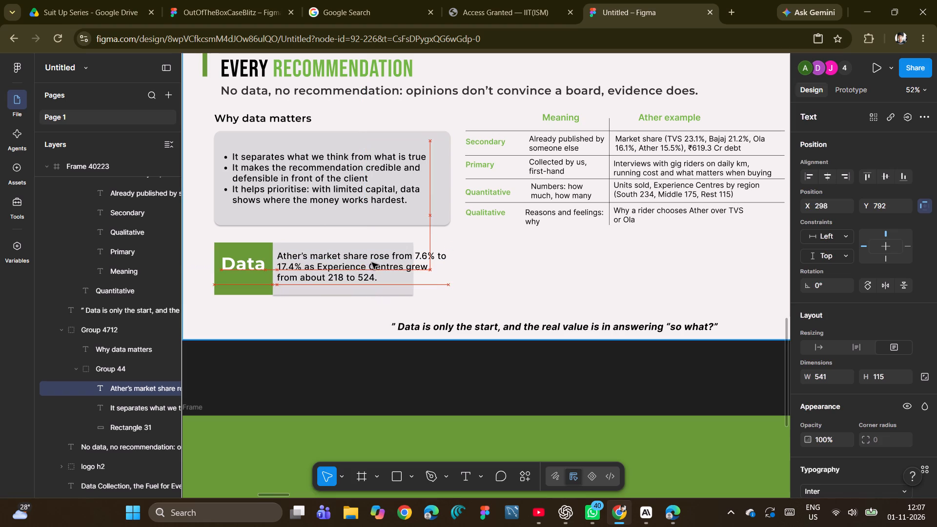
left_click(390, 295)
left_click_drag(414, 283, 415, 283)
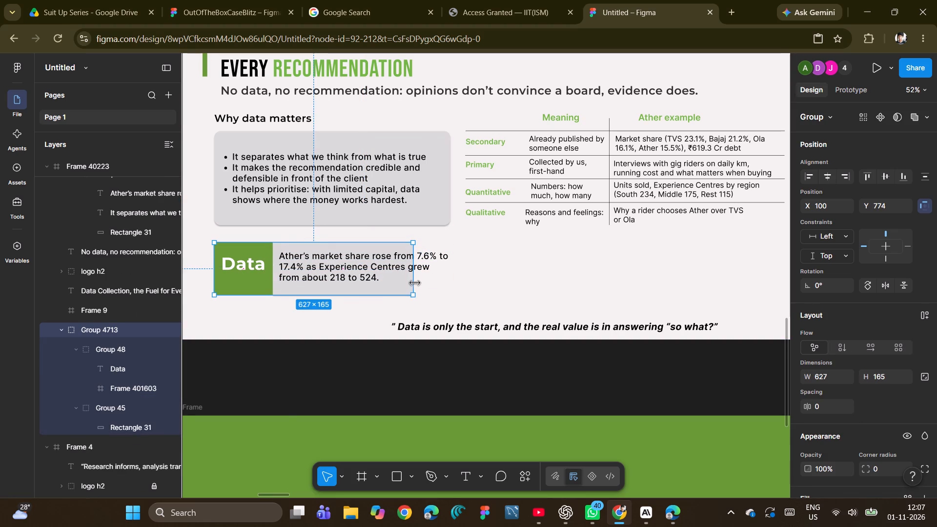
left_click_drag(415, 283, 455, 281)
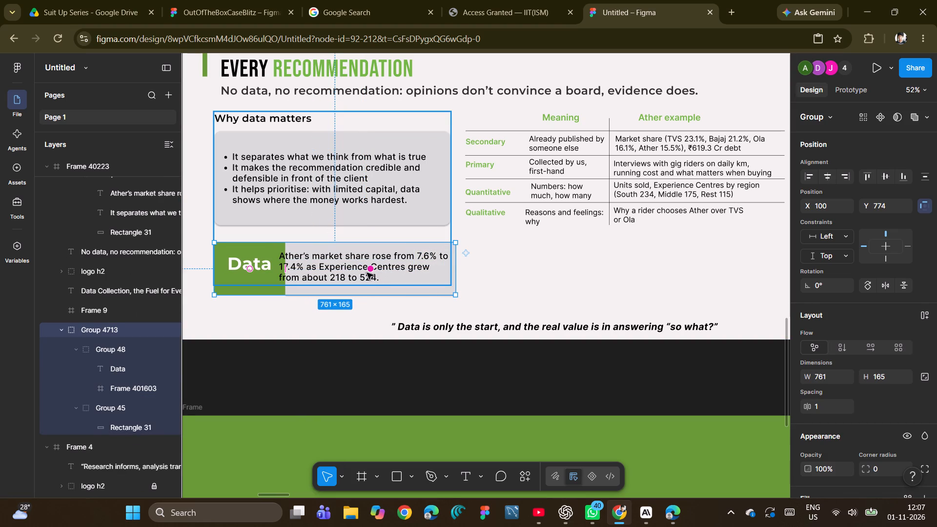
Move the market share sentence clear of the green box to X 342, Y 799 and narrow its text box to 503.
double_click(350, 264)
double_click(350, 264)
left_click_drag(348, 264, 349, 264)
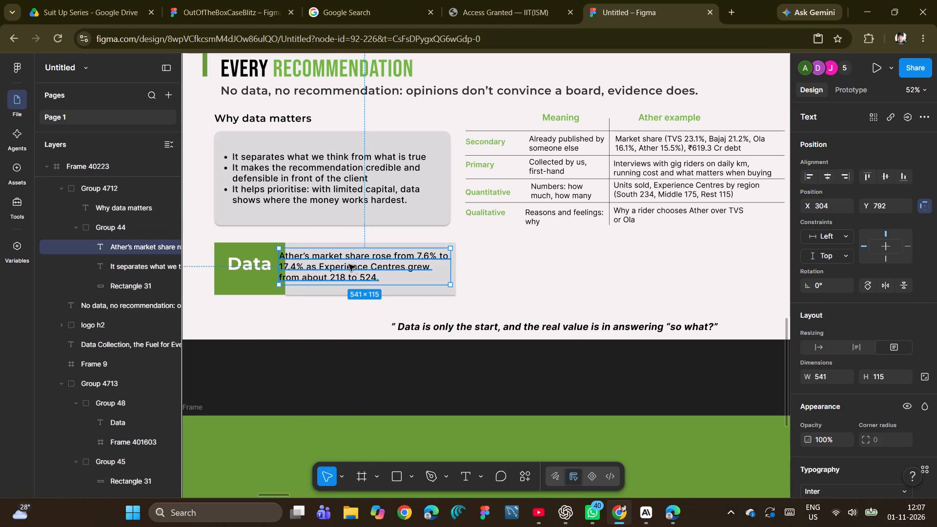
left_click_drag(349, 264, 359, 266)
left_click_drag(461, 266, 449, 266)
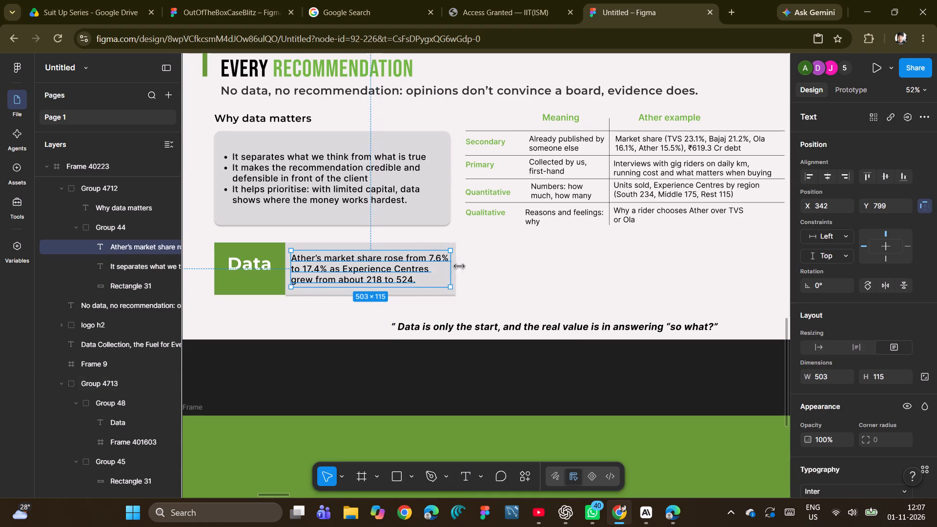
left_click(482, 266)
Group the market share sentence with the Data row's boxes.
double_click(347, 275)
double_click(347, 275)
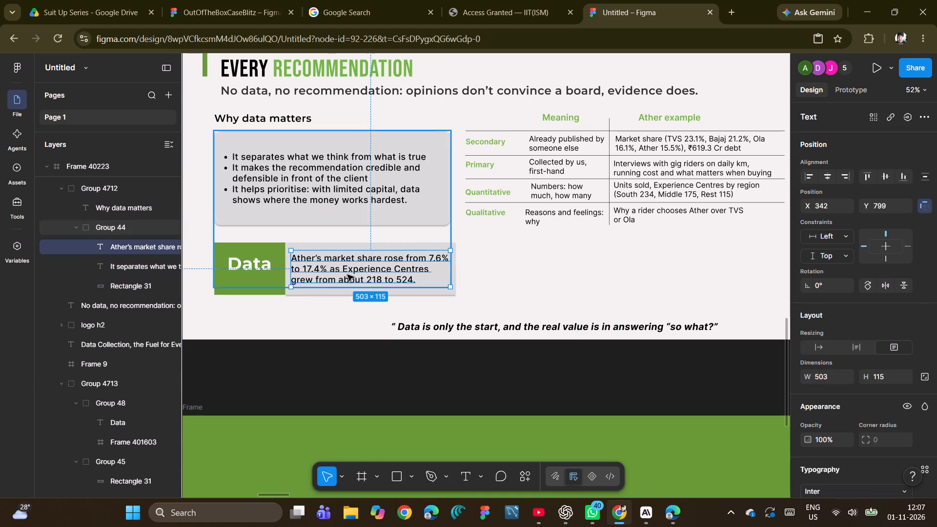
left_click(264, 282, "shift")
key("ctrl+g")
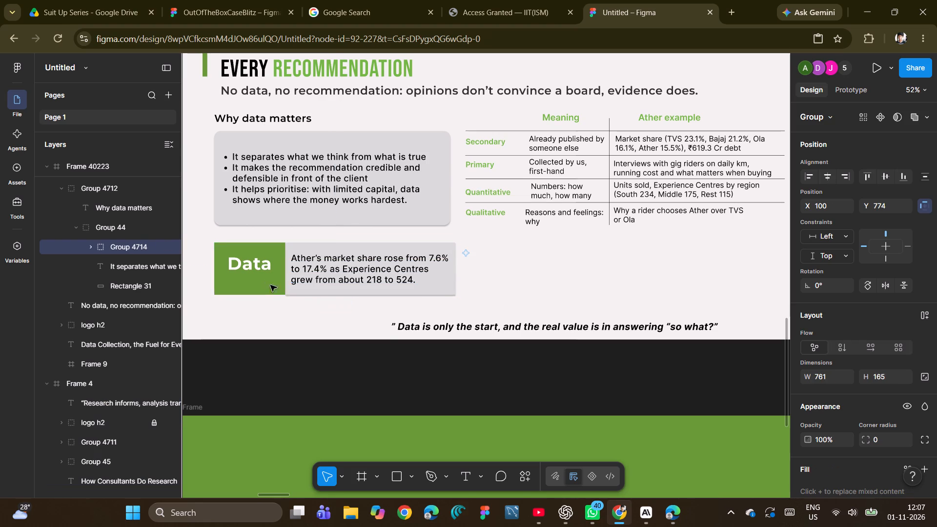
Duplicate the Data row group and place the copy beside the original at X 884, Y 774.
left_click(310, 269)
key("ctrl+d")
left_click_drag(304, 268, 487, 267)
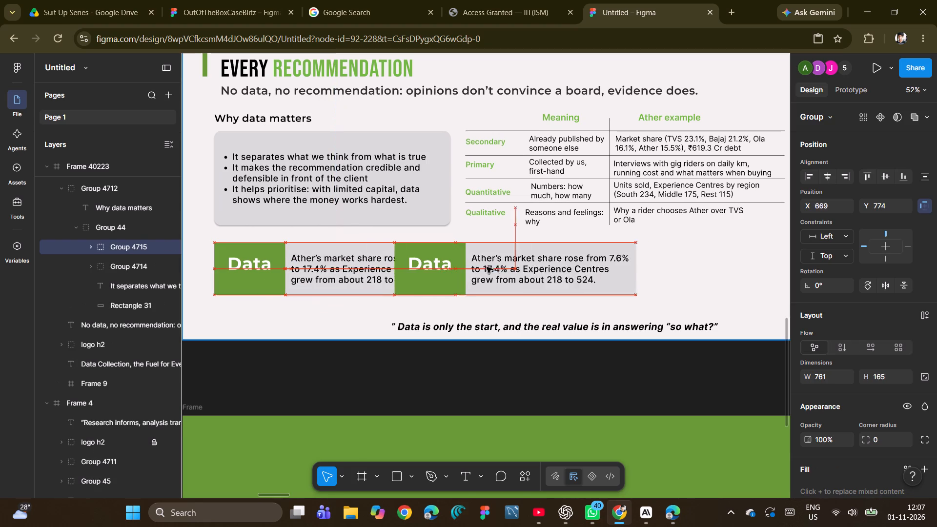
left_click_drag(487, 267, 550, 267)
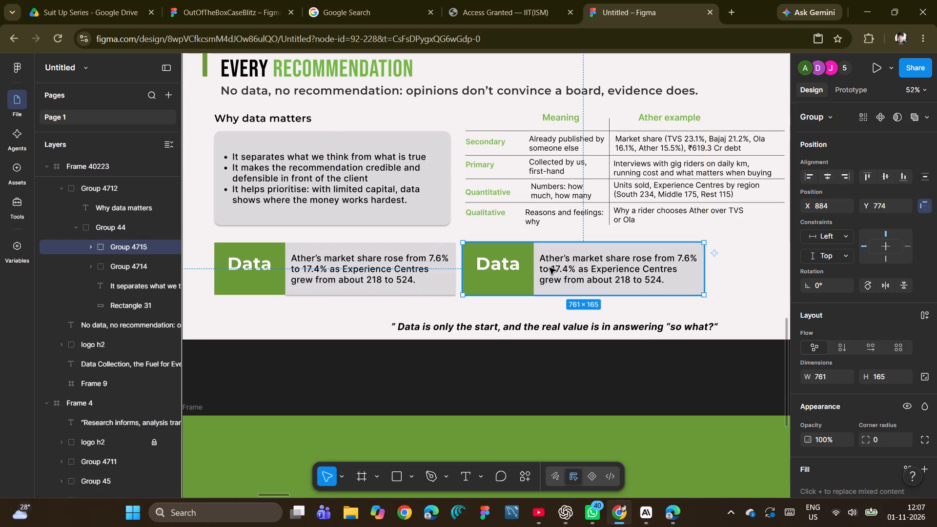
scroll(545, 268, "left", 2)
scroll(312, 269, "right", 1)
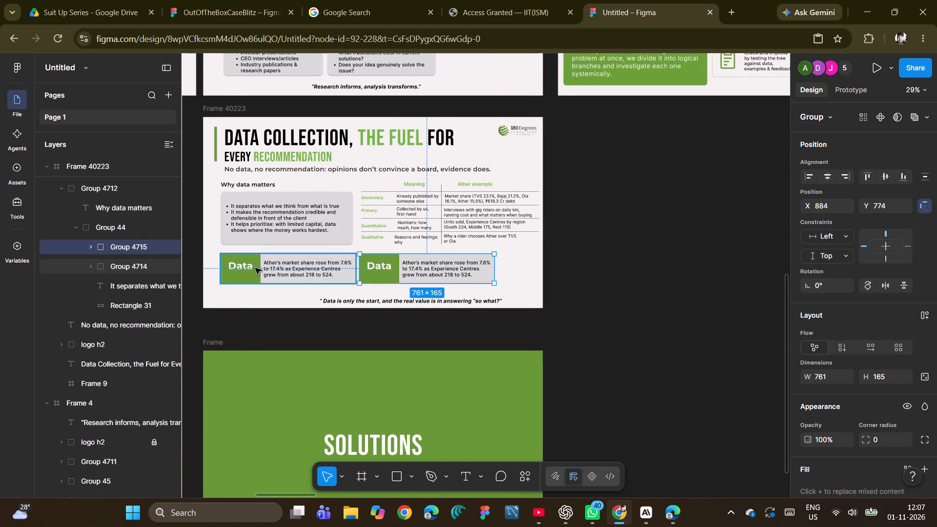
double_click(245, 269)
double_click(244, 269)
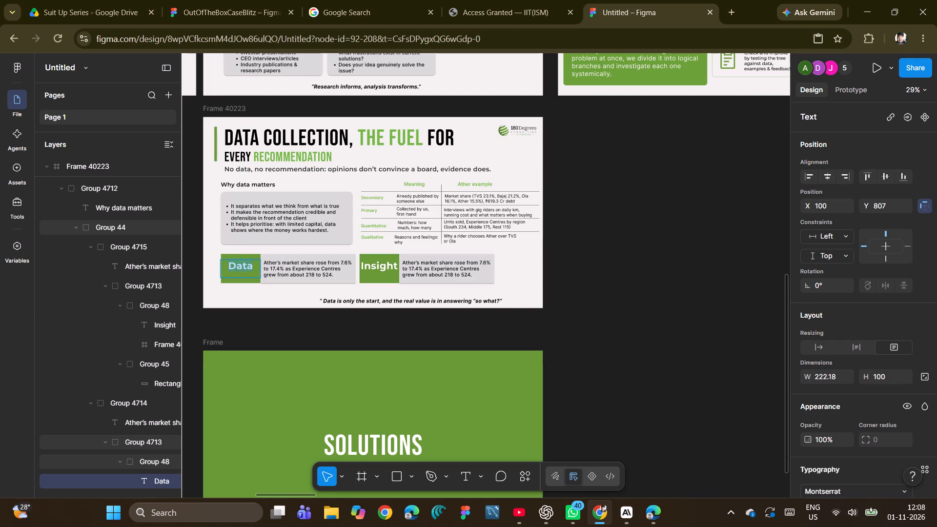
scroll(936, 321, "down", 6)
left_click(872, 266)
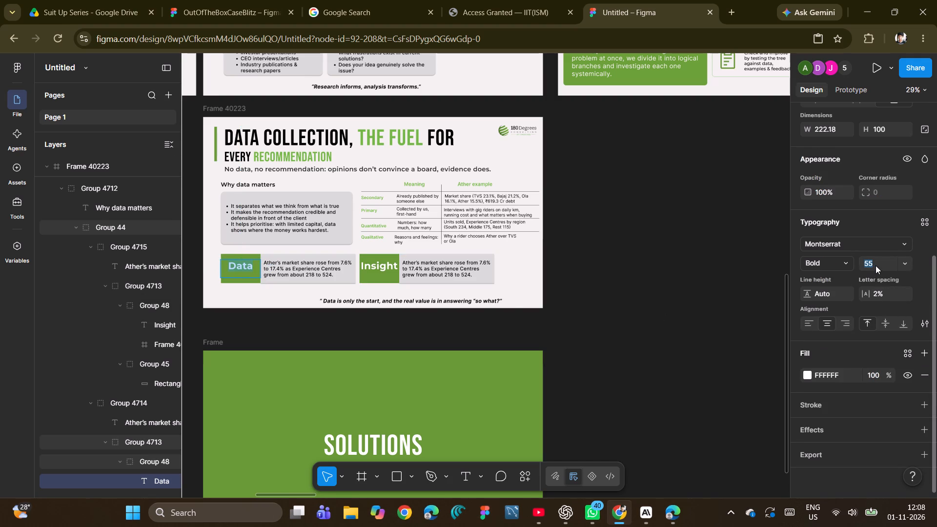
type("40")
key("Return")
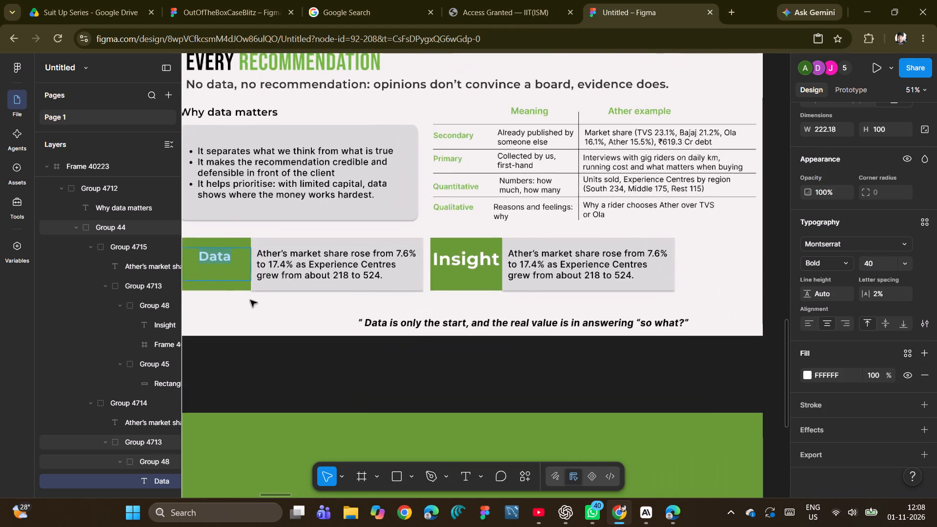
left_click(247, 303)
Shorten the original row's green Data box from its lower edge by about a quarter.
scroll(237, 299, "right", 1)
left_click(316, 286)
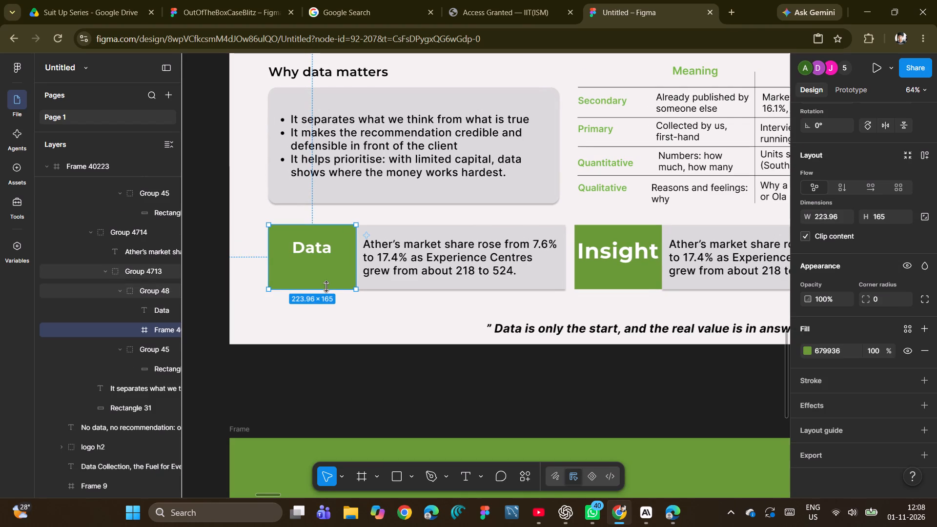
left_click_drag(326, 287, 327, 271)
Shift the Data row's grey box slightly toward the green box and shorten it to about the green box's height.
left_click(424, 225)
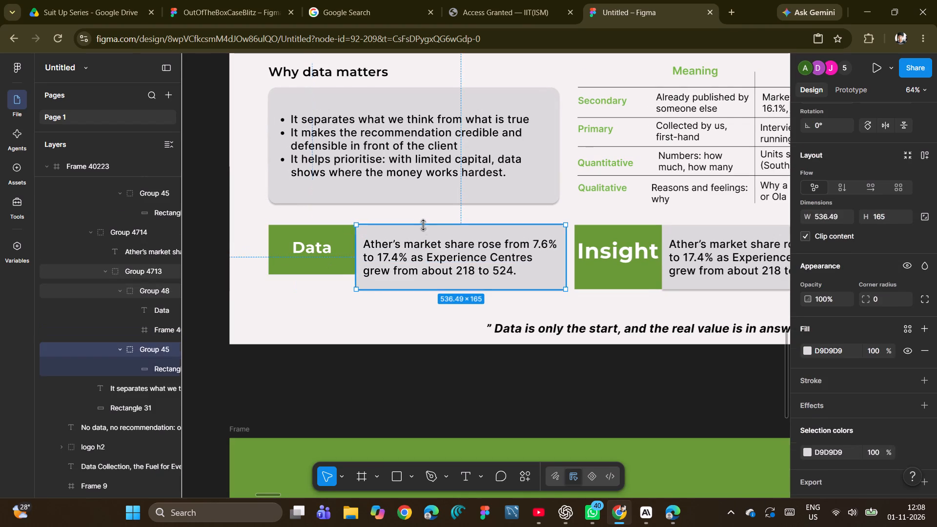
left_click_drag(424, 233, 422, 231)
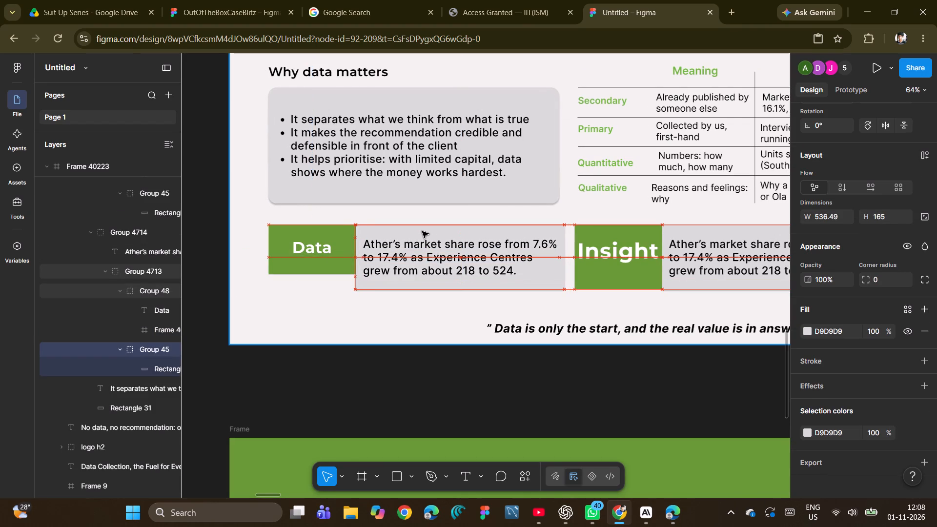
left_click_drag(422, 231, 419, 231)
left_click_drag(436, 288, 436, 278)
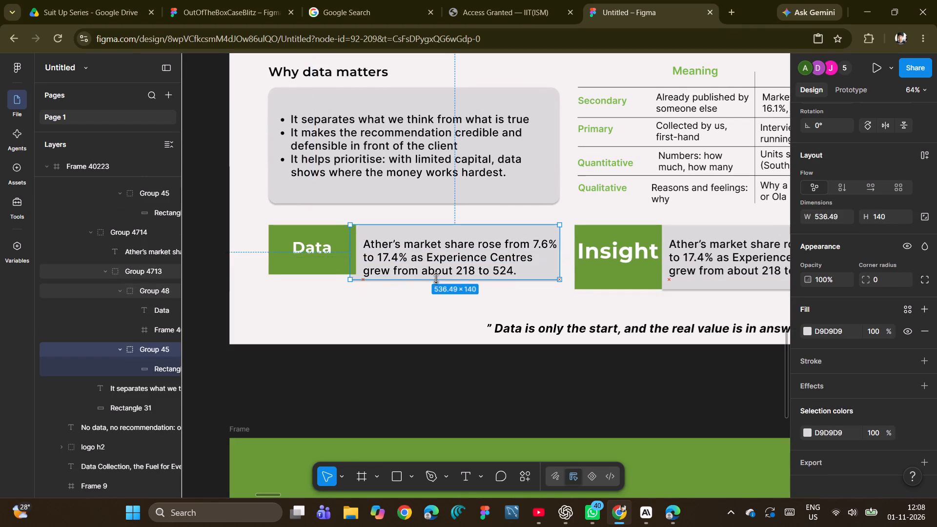
left_click_drag(436, 278, 436, 274)
Set the Data row's sentence to font size 24 and move it up so it fits inside the shortened grey box.
double_click(421, 260)
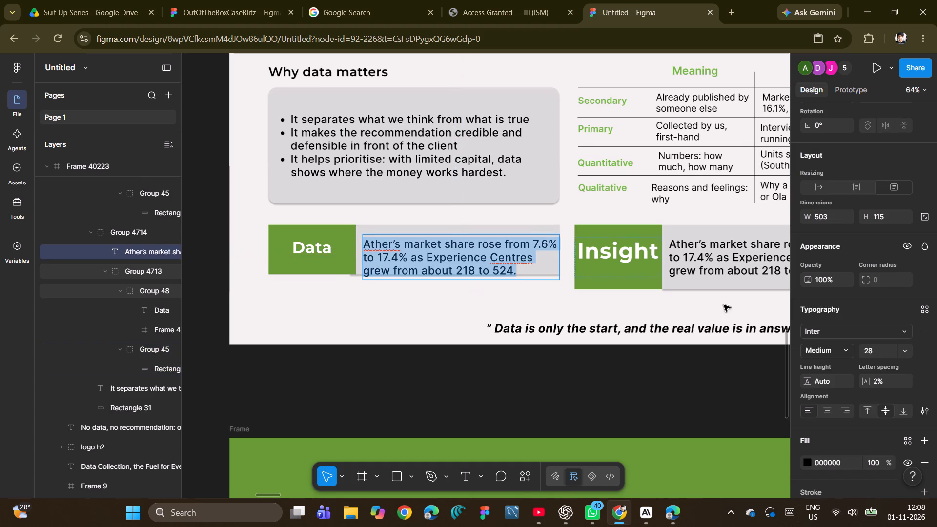
scroll(916, 355, "down", 1)
left_click(877, 263)
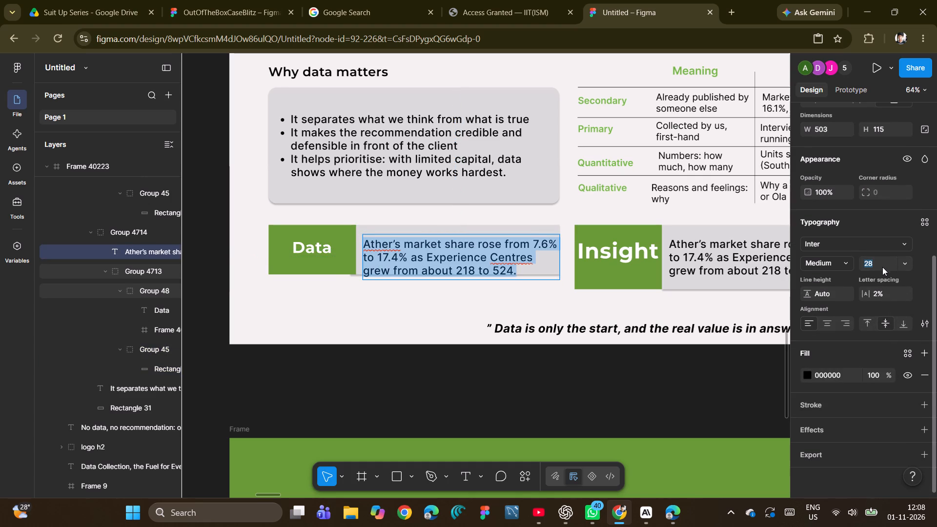
type("24")
key("Return")
left_click(375, 337)
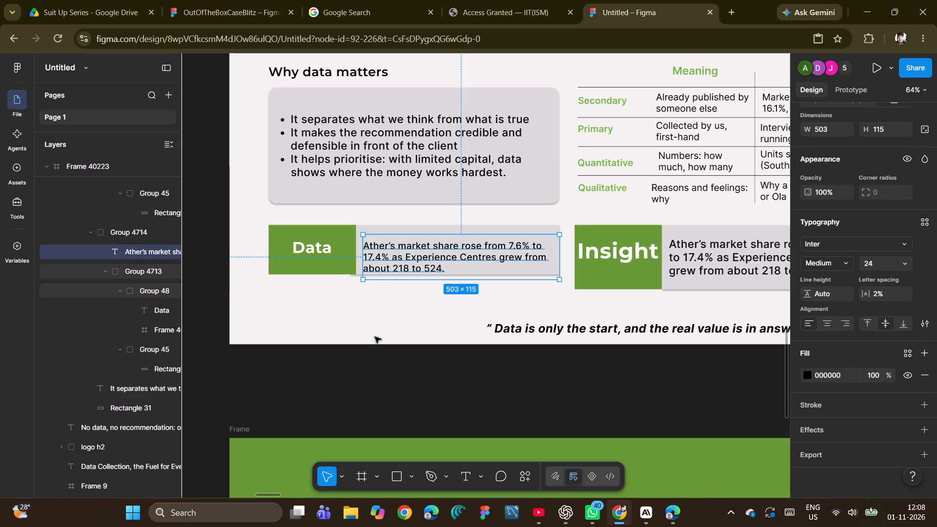
left_click_drag(394, 263, 393, 256)
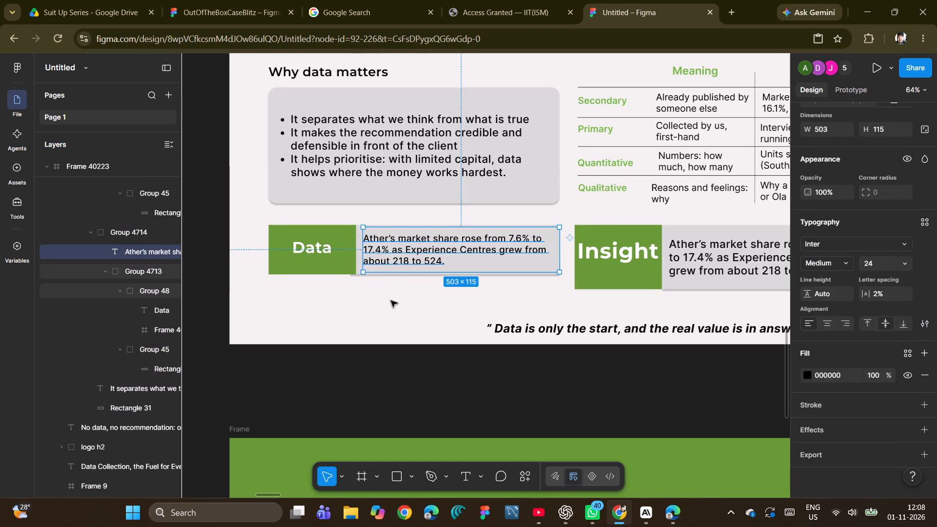
left_click(391, 306)
Move the green Data box and its label together to X 85, against the grey box's edge.
scroll(397, 306, "left", 1)
scroll(394, 263, "right", 1)
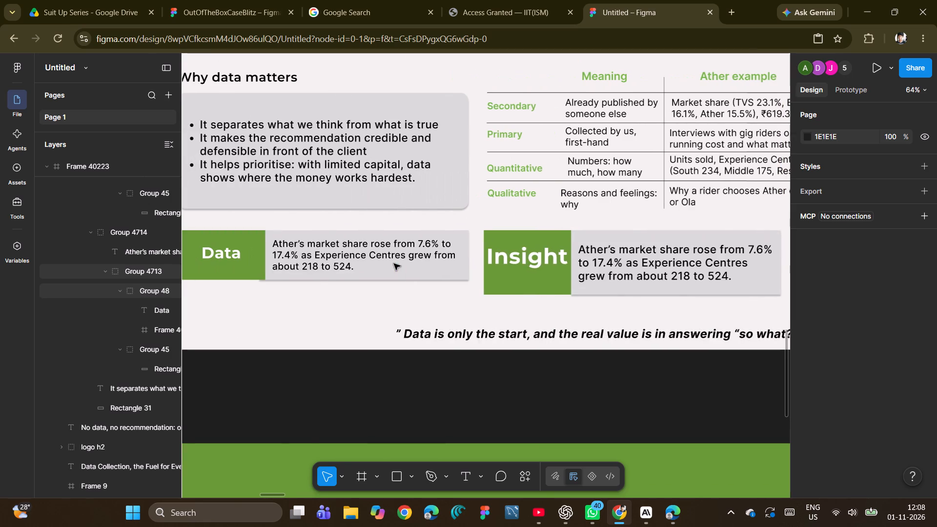
scroll(394, 263, "right", 1)
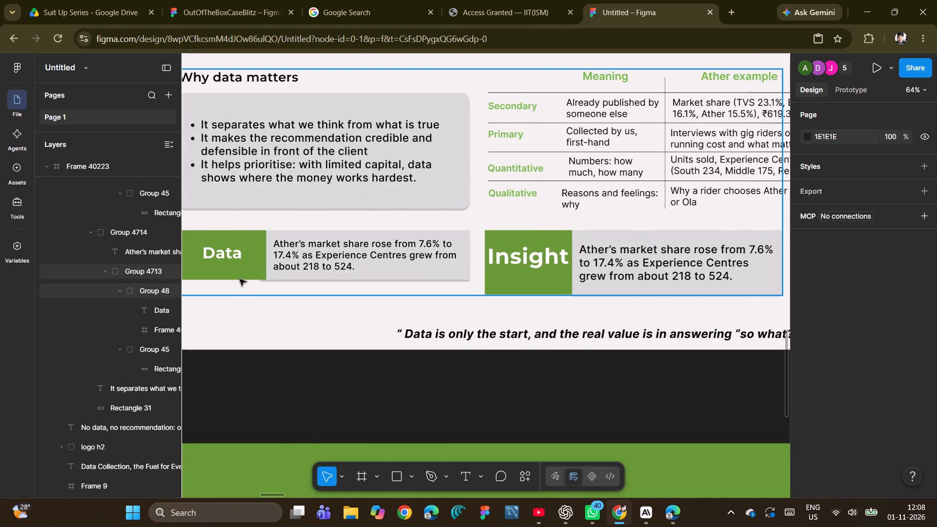
double_click(245, 273)
double_click(245, 273)
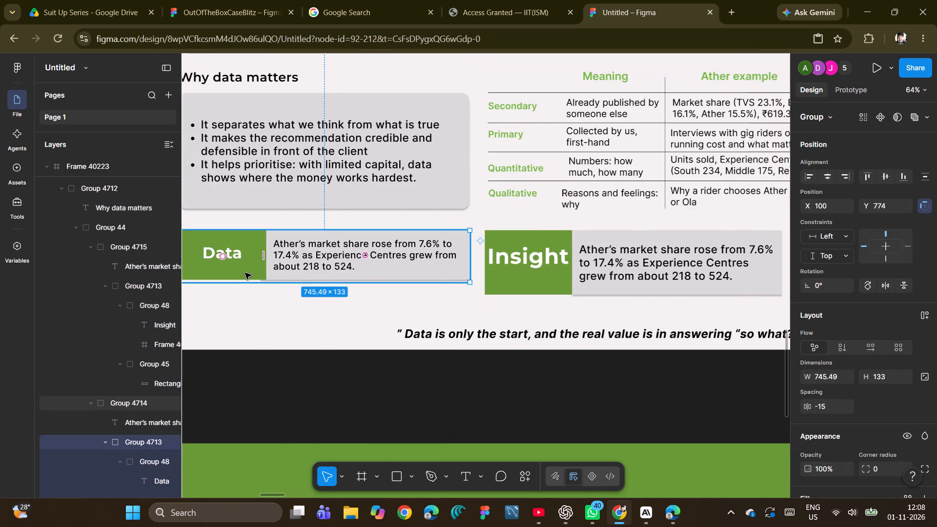
double_click(245, 273)
left_click_drag(245, 273, 238, 273)
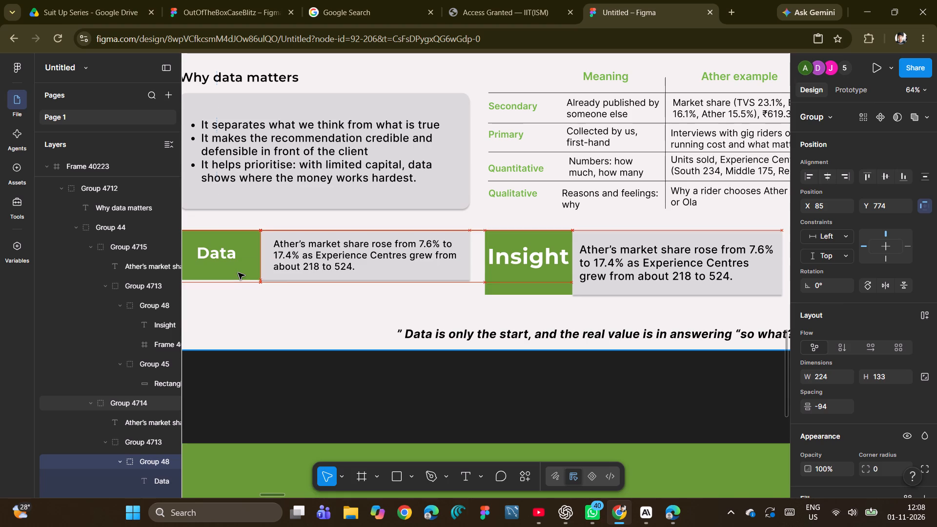
left_click(250, 280)
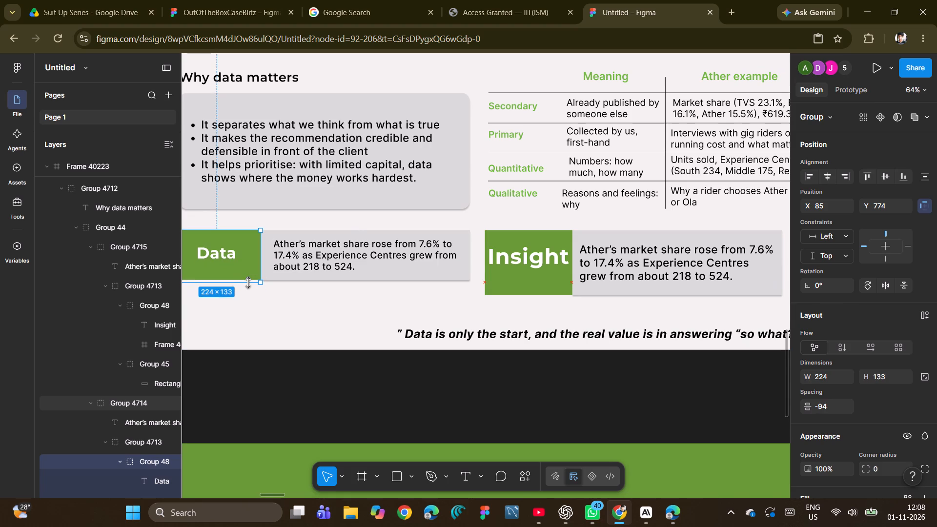
left_click(266, 302)
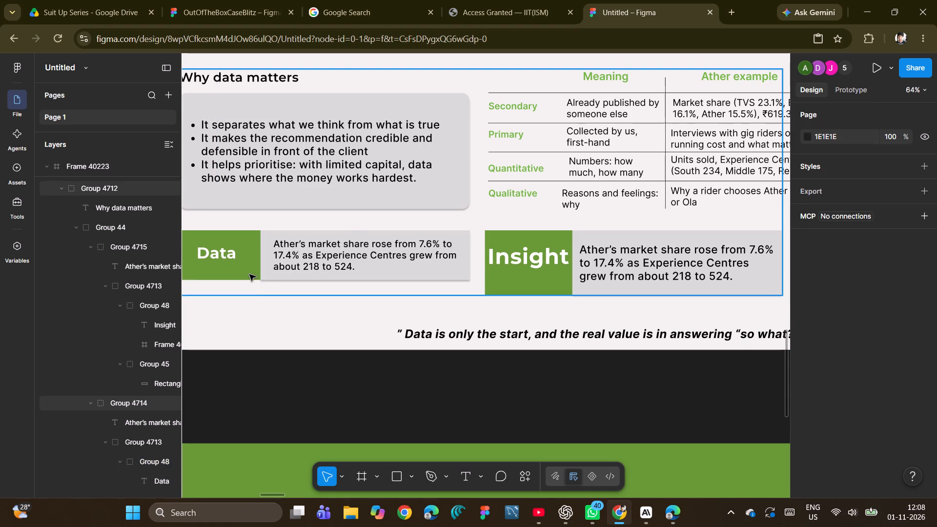
Extend the Data row's green box slightly from its lower edge to about 133 high.
left_click(272, 298)
double_click(244, 270)
left_click(244, 274)
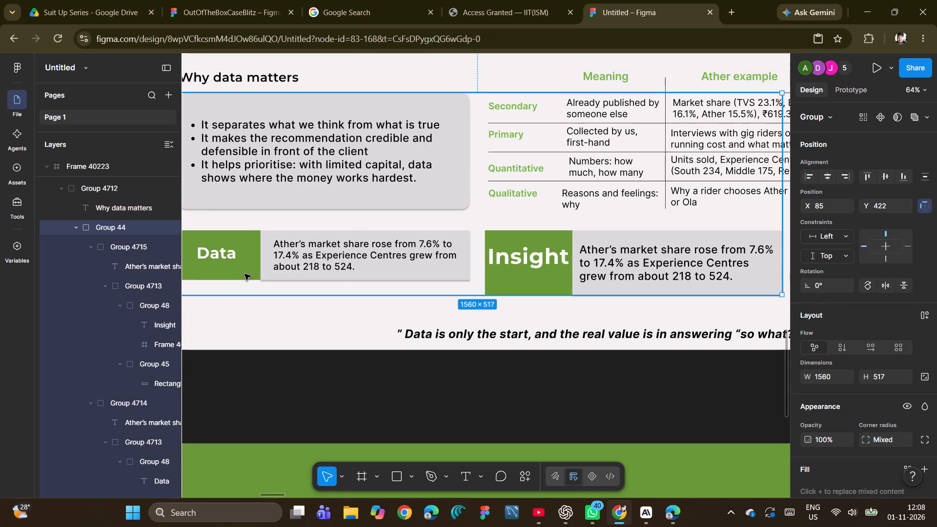
left_click(244, 274)
double_click(246, 277)
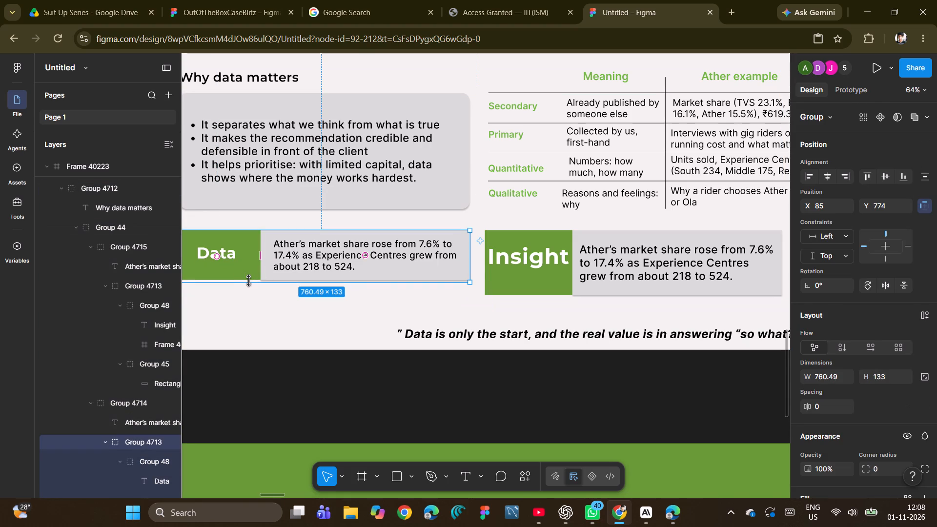
left_click(248, 280)
triple_click(248, 271)
left_click(248, 271)
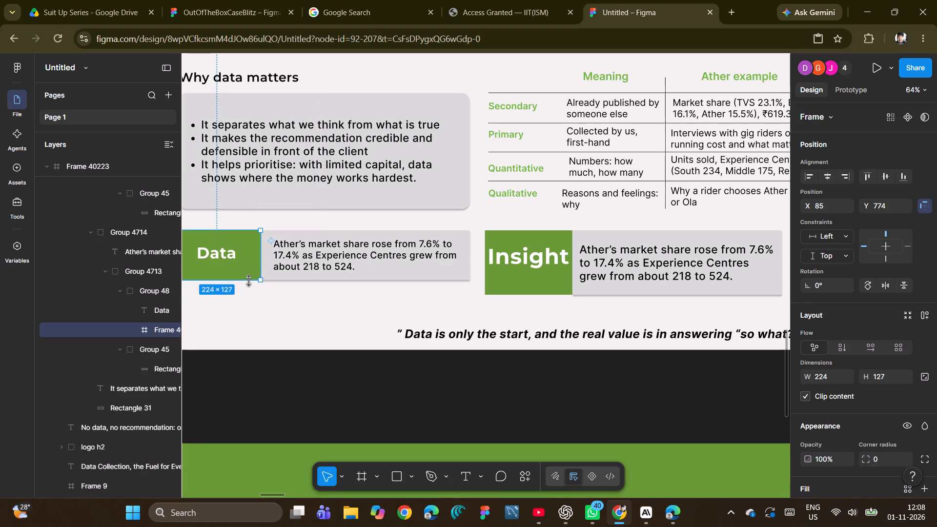
left_click_drag(248, 281, 244, 284)
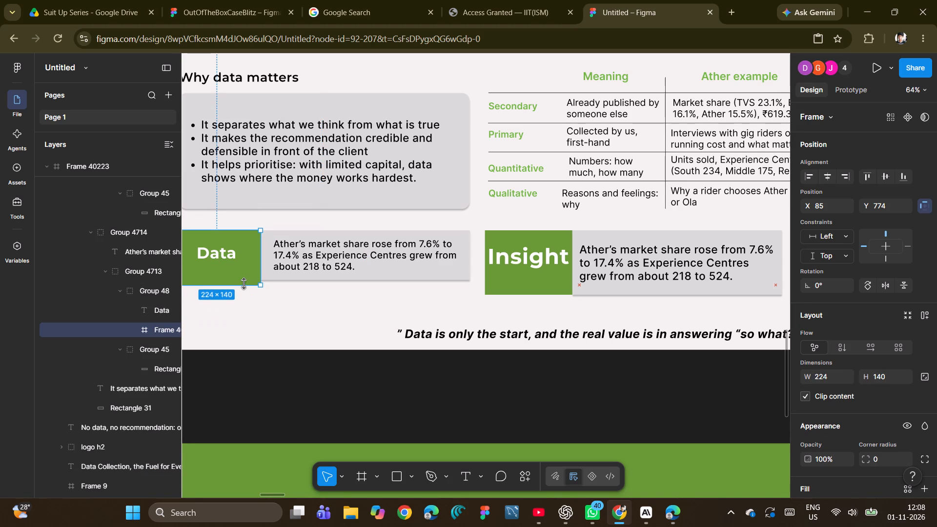
left_click_drag(244, 284, 244, 283)
left_click(250, 292)
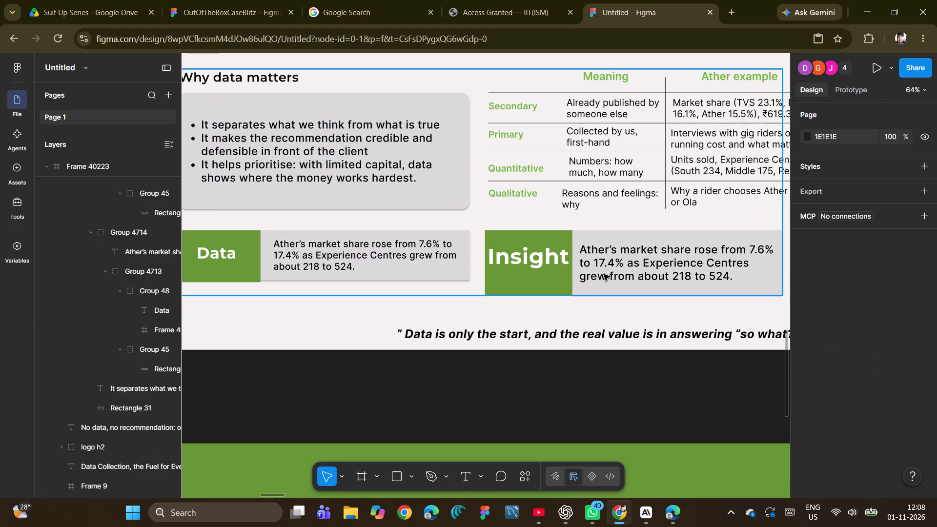
Delete the old oversized Insight row beside the Data row, including its sentence, label and boxes.
triple_click(596, 268)
double_click(593, 268)
key("BackSpace")
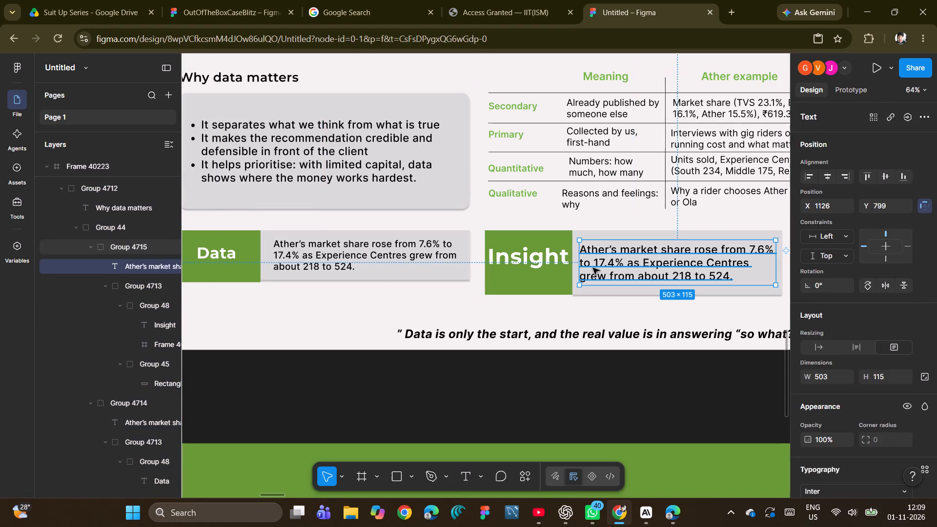
triple_click(528, 255)
key("BackSpace")
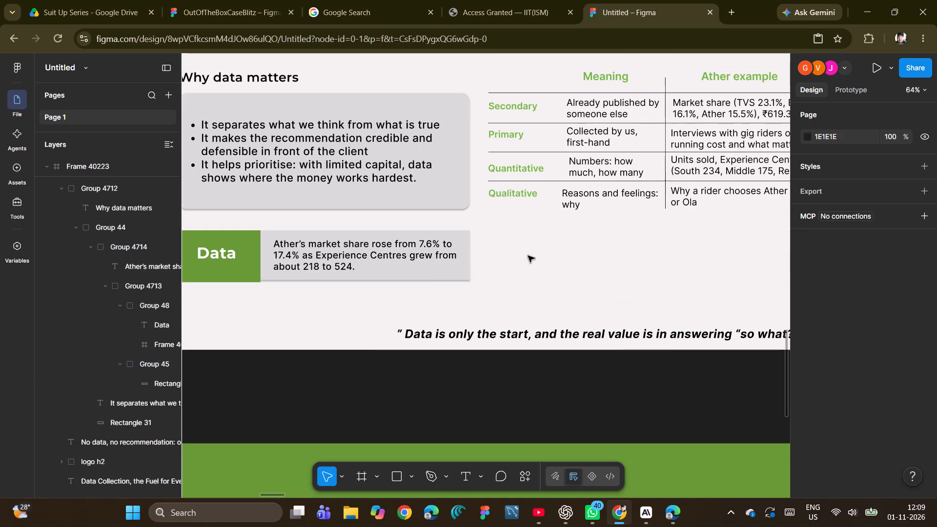
Narrow the green Data box together with its label to about 156 wide, keeping its outer edge in place.
left_click(369, 296)
scroll(369, 296, "right", 1)
scroll(369, 296, "left", 1)
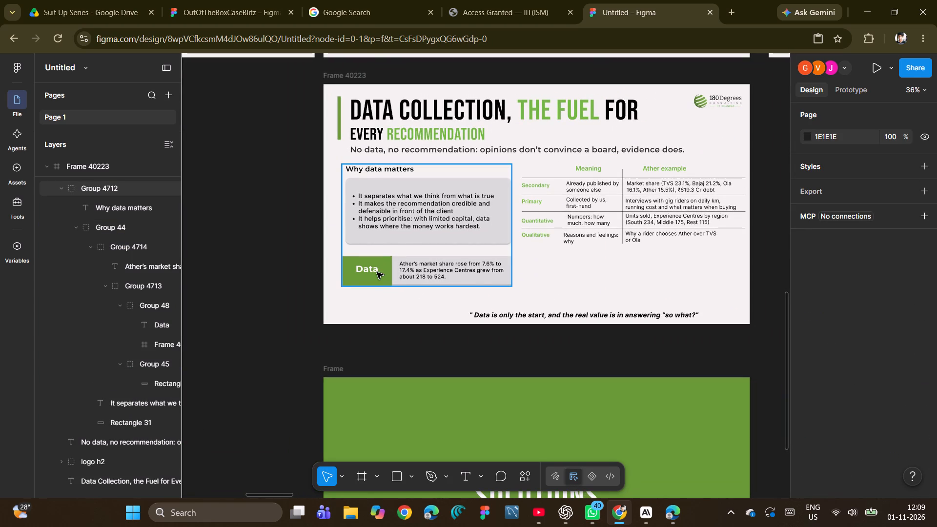
double_click(373, 272)
double_click(373, 272)
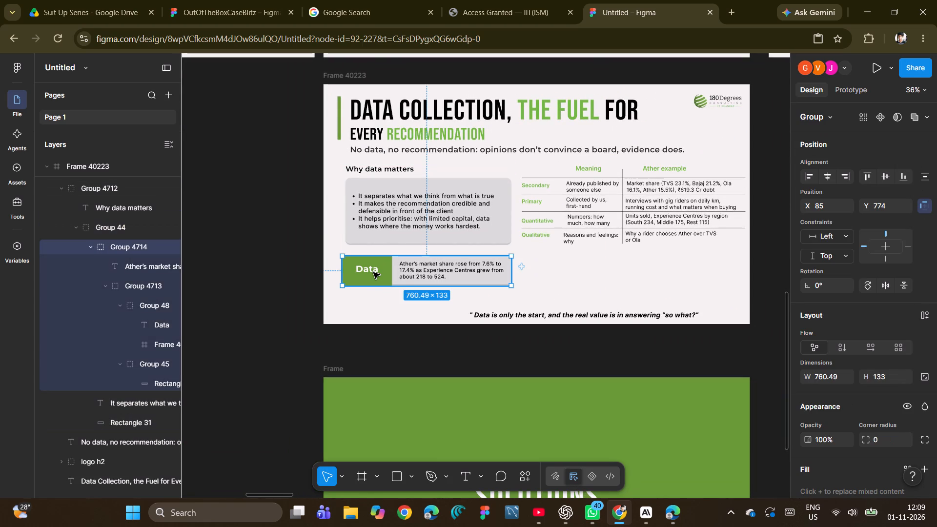
double_click(372, 272)
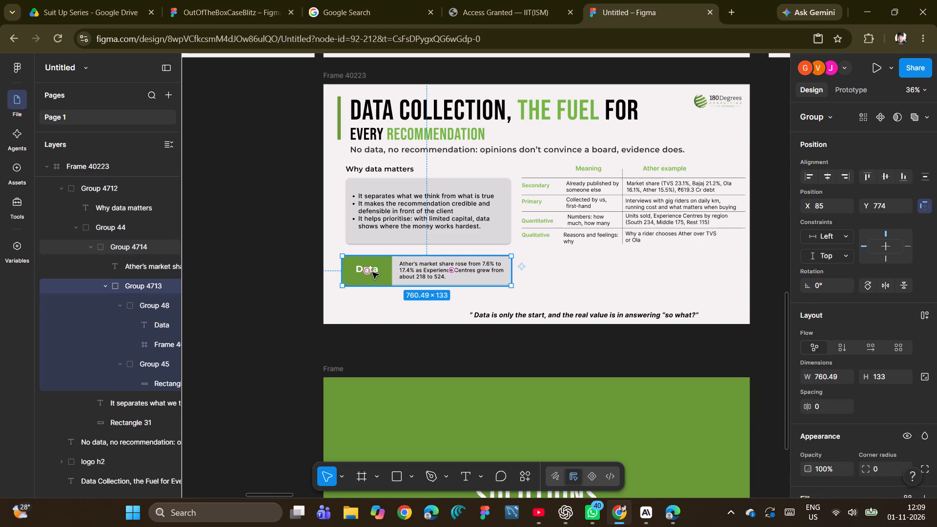
double_click(372, 272)
left_click_drag(389, 272, 389, 272)
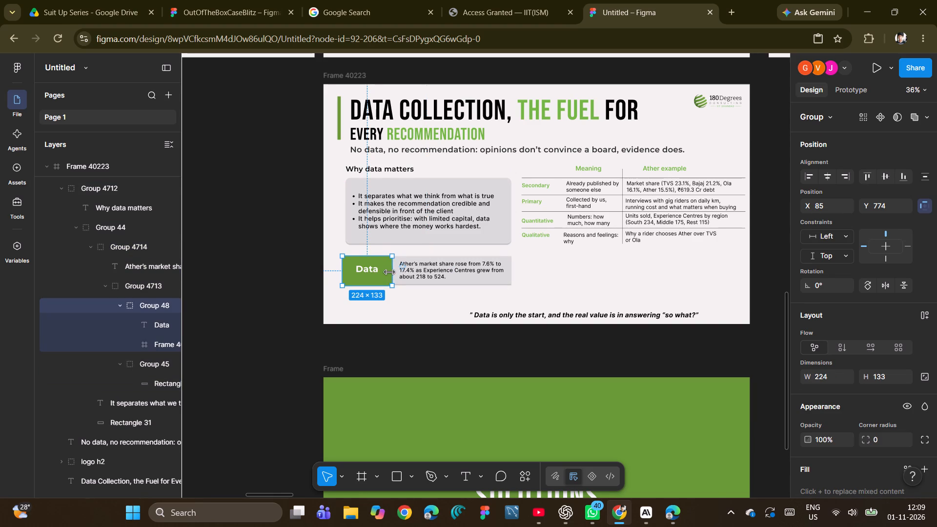
left_click_drag(389, 272, 377, 272)
Move the Data row's grey box to about X 241, against the narrowed green box, and shift its sentence to match.
left_click(434, 271)
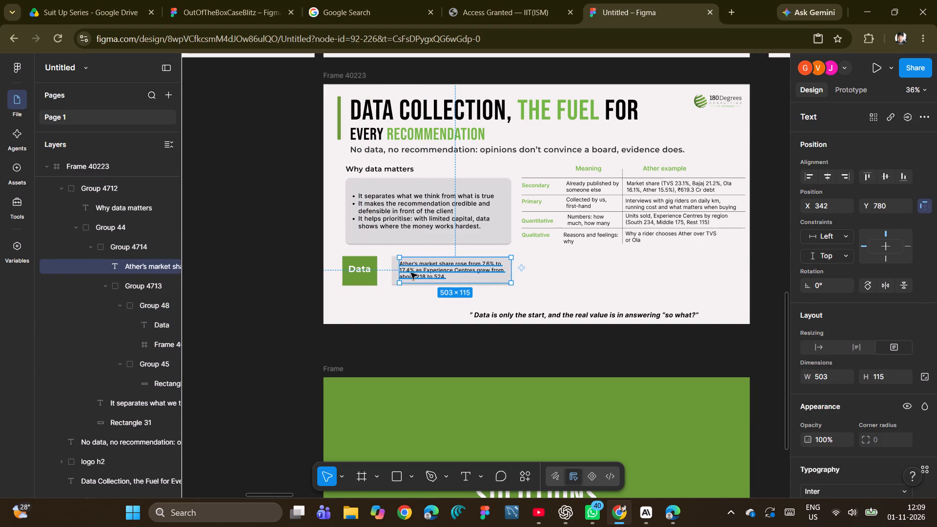
double_click(392, 269)
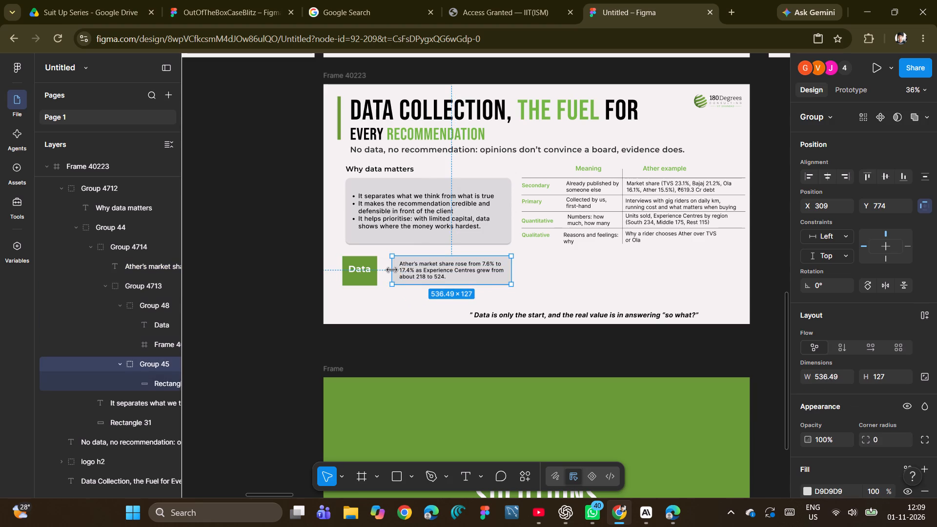
left_click_drag(427, 258, 410, 257)
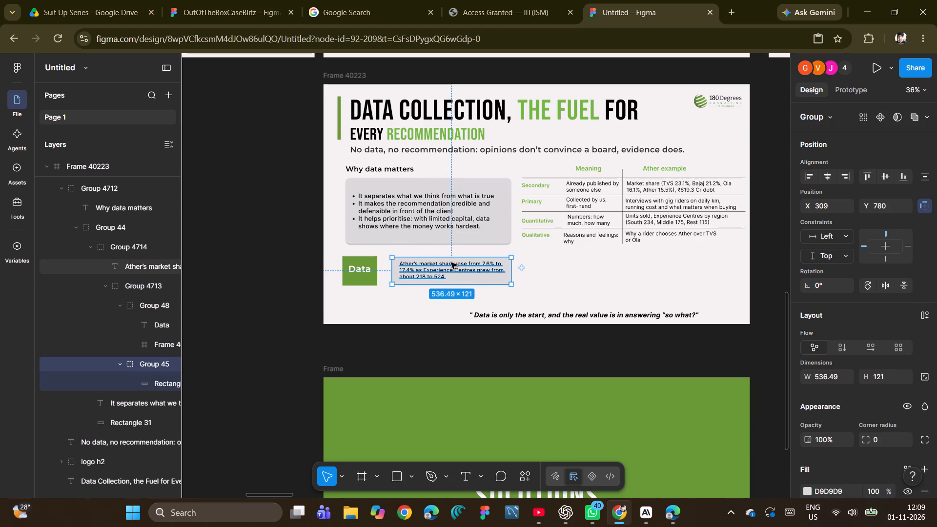
left_click(448, 256)
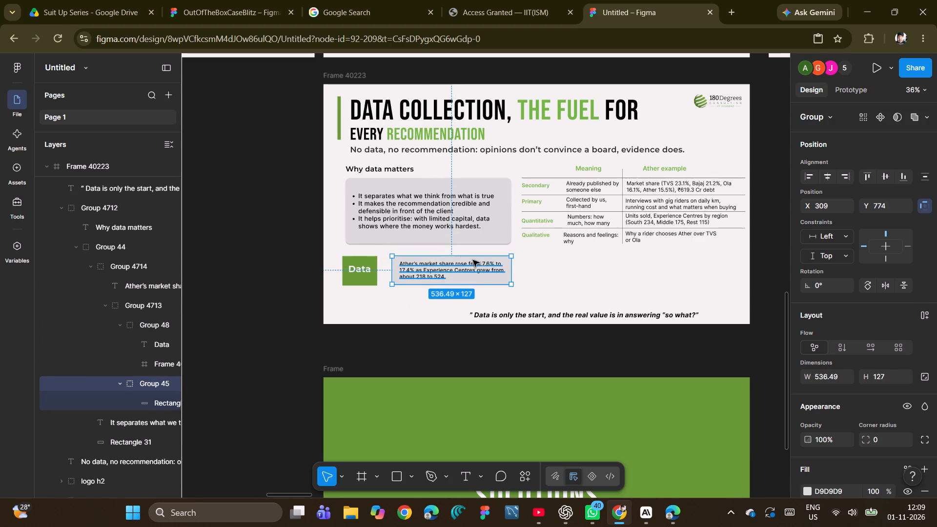
left_click_drag(485, 277, 468, 276)
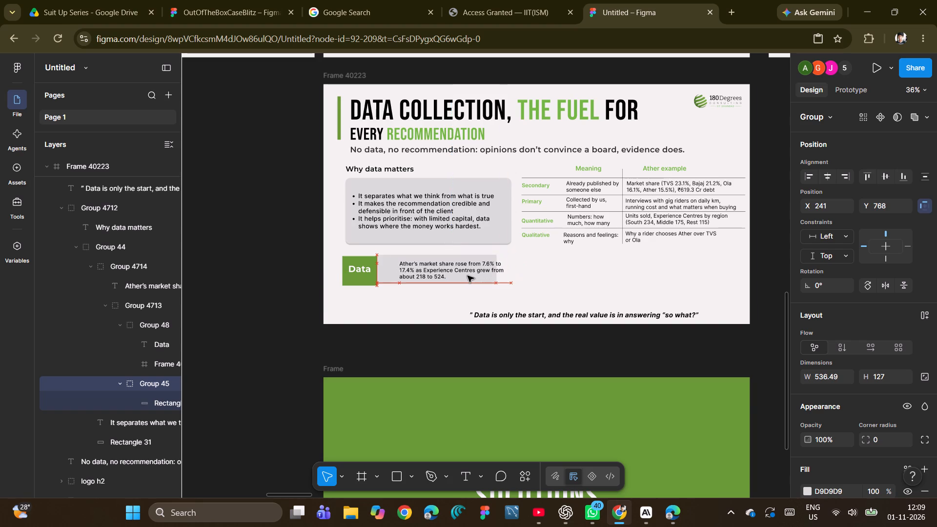
left_click_drag(468, 276, 468, 277)
left_click(448, 269)
left_click_drag(444, 268, 428, 268)
left_click(391, 307)
Duplicate the whole Data row and place the copy beside it below the table, at X 833, Y 774.
double_click(368, 278)
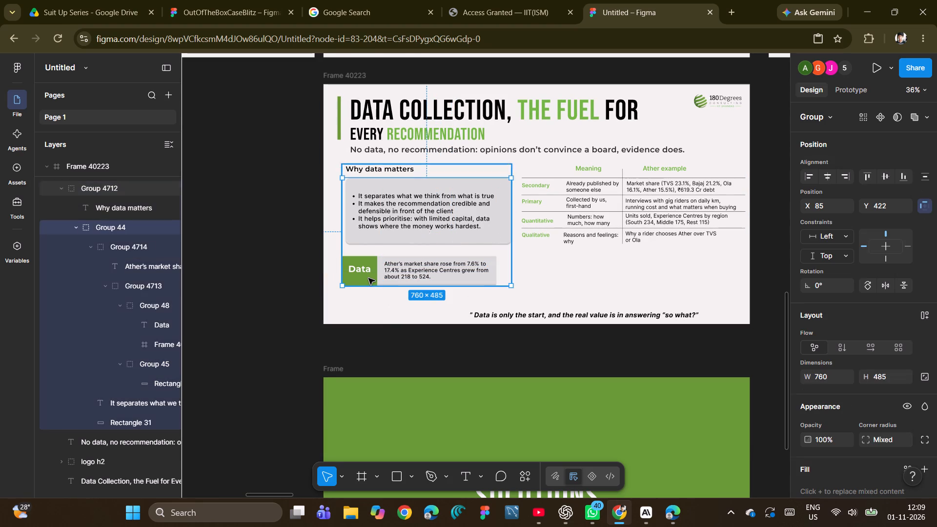
double_click(368, 278)
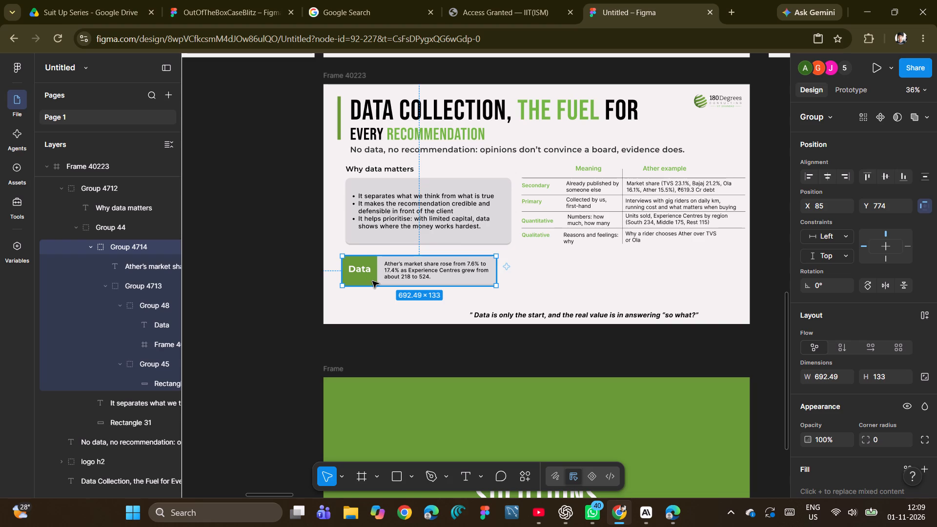
key("ctrl+d")
left_click_drag(362, 276, 530, 276)
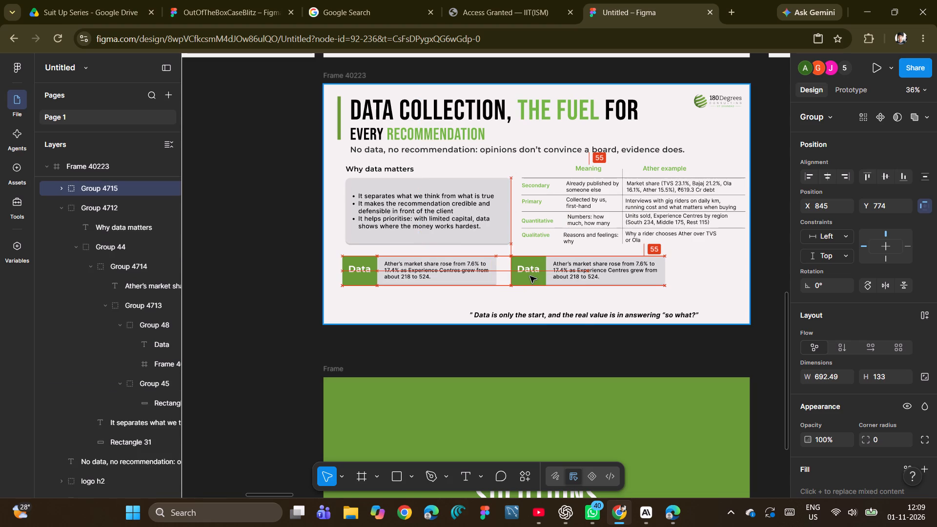
left_click_drag(530, 276, 533, 276)
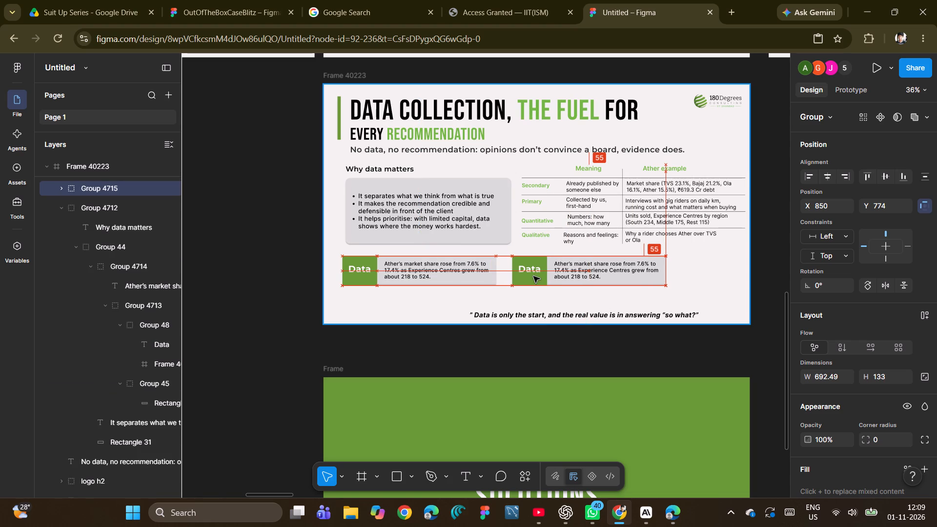
left_click_drag(533, 276, 529, 276)
left_click(529, 264)
triple_click(526, 271)
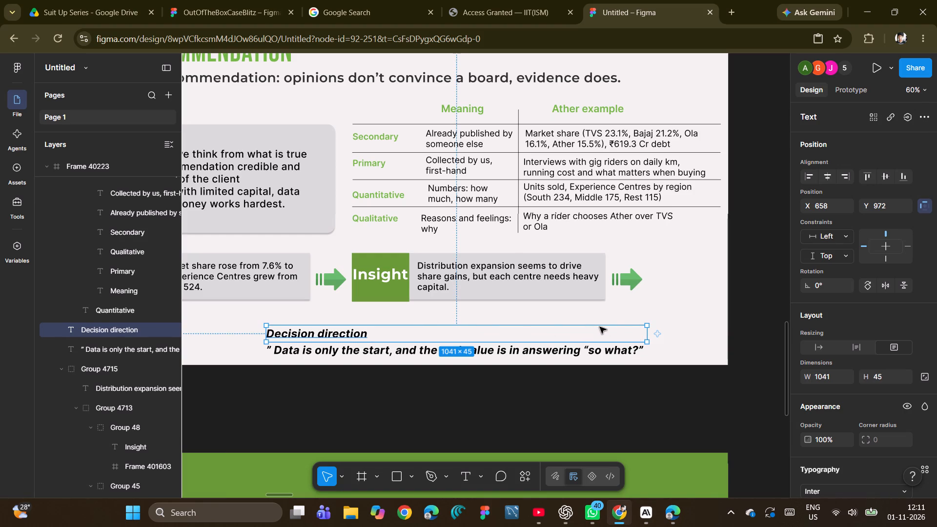
Narrow the Decision direction text box to a width of 237 and place it after the second arrow, at X 1699, Y 807.
left_click(649, 337)
left_click_drag(646, 334, 619, 334)
left_click_drag(619, 334, 370, 334)
left_click_drag(337, 334, 717, 273)
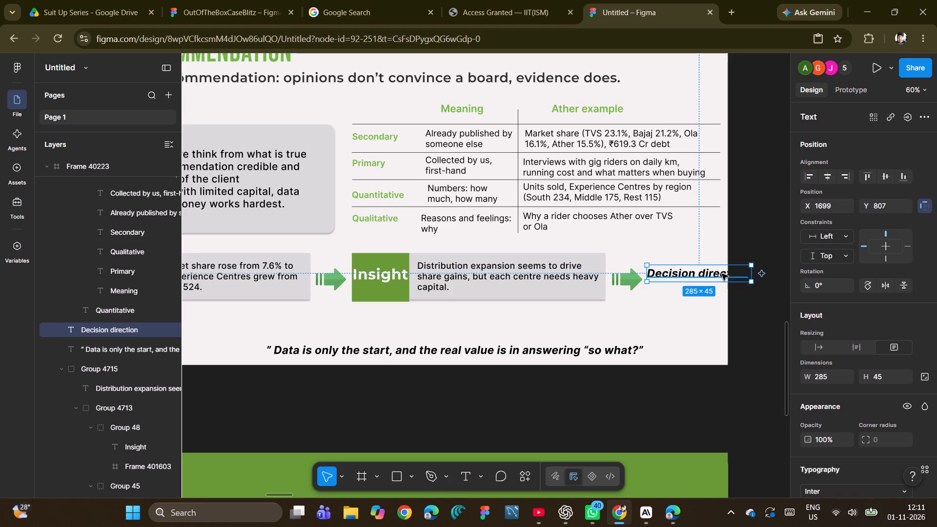
left_click_drag(750, 273, 733, 276)
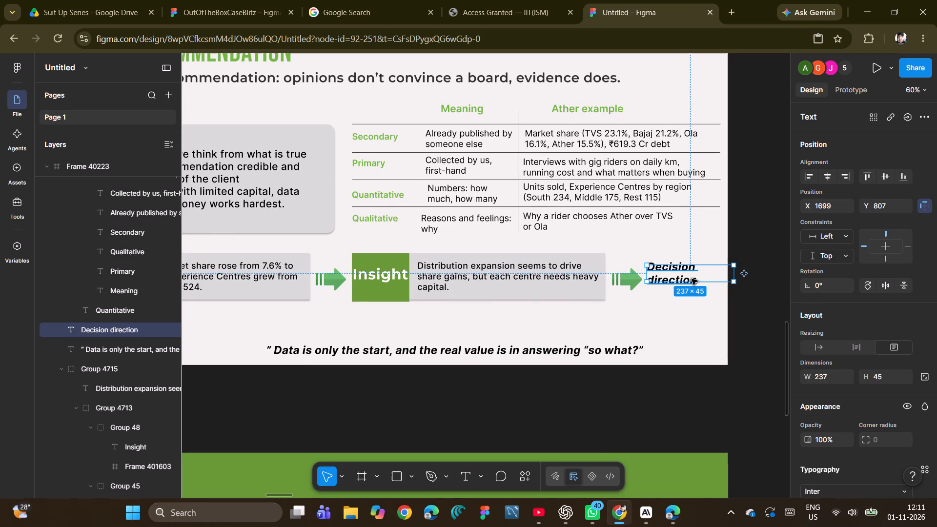
Append "??" to the Decision direction text.
double_click(693, 279)
left_click(696, 280)
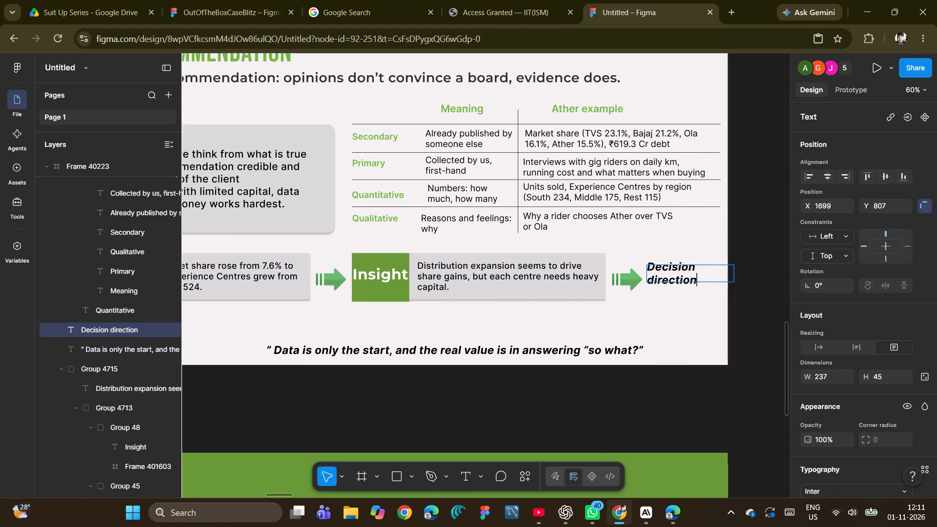
type("??")
left_click(666, 317)
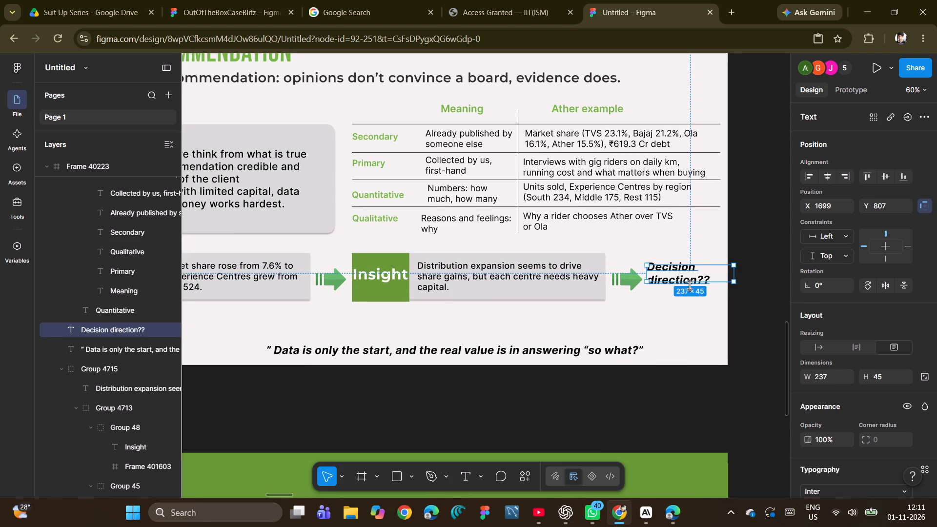
Extend the "Decision direction??" text box downward to fit both lines and nudge it slightly upward beside the arrow.
left_click_drag(691, 283, 693, 299)
left_click_drag(683, 288, 682, 284)
left_click(684, 312)
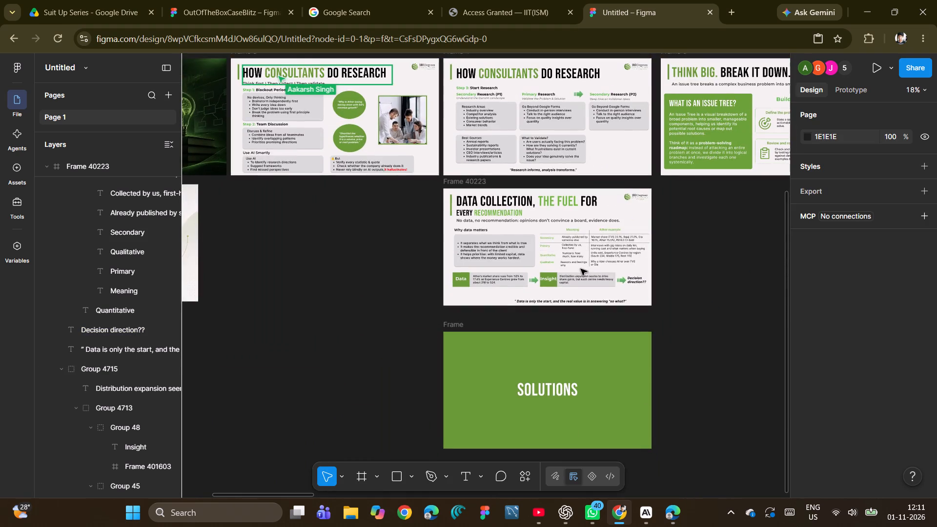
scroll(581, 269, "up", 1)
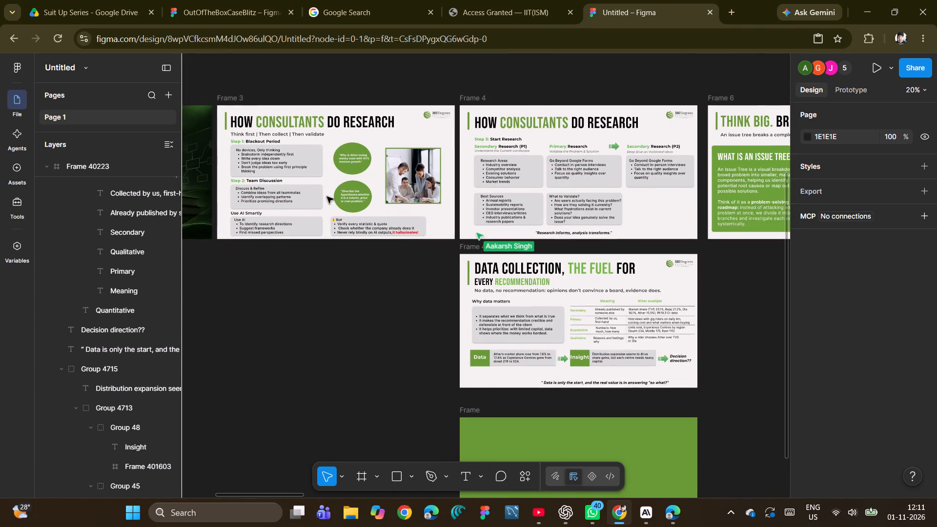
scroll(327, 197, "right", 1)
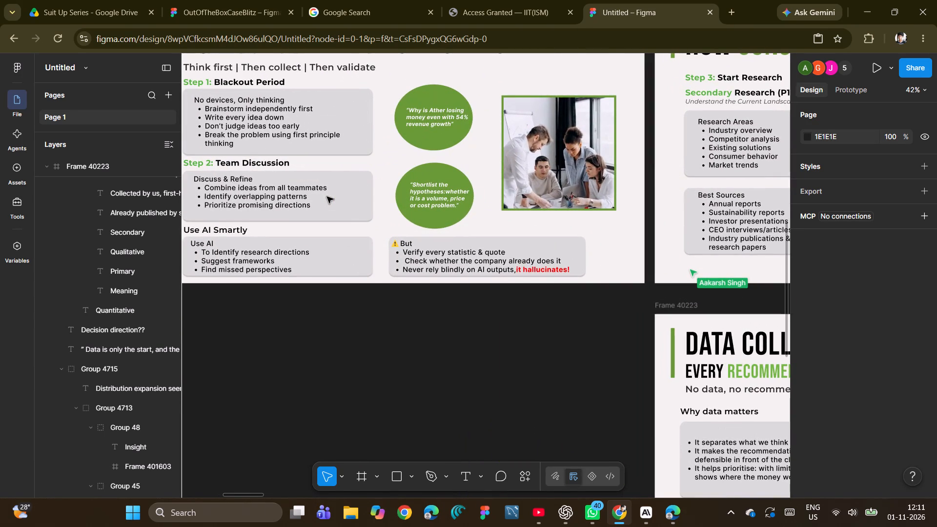
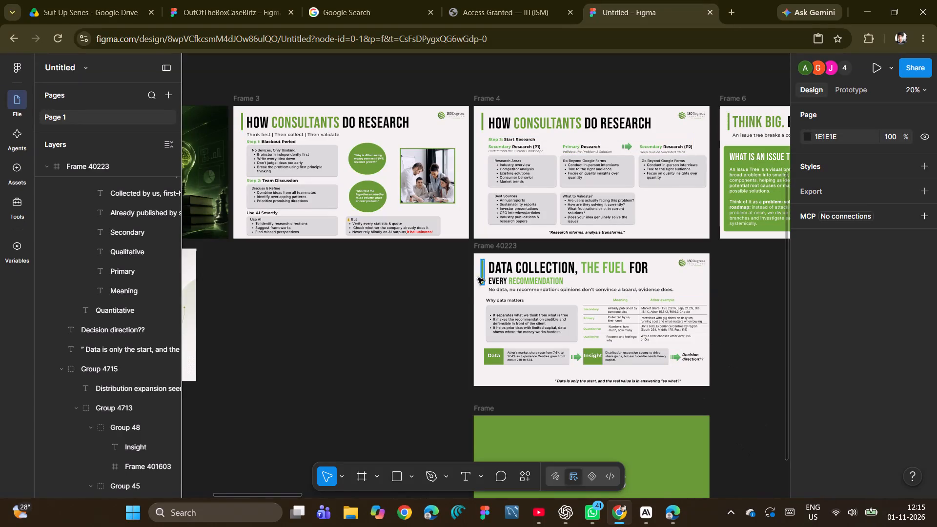
Review the other slides on the canvas, from the consultants' research and data collection slides across to the Problem Statement Breakdown and design slides.
left_click(452, 299)
scroll(453, 300, "left", 1)
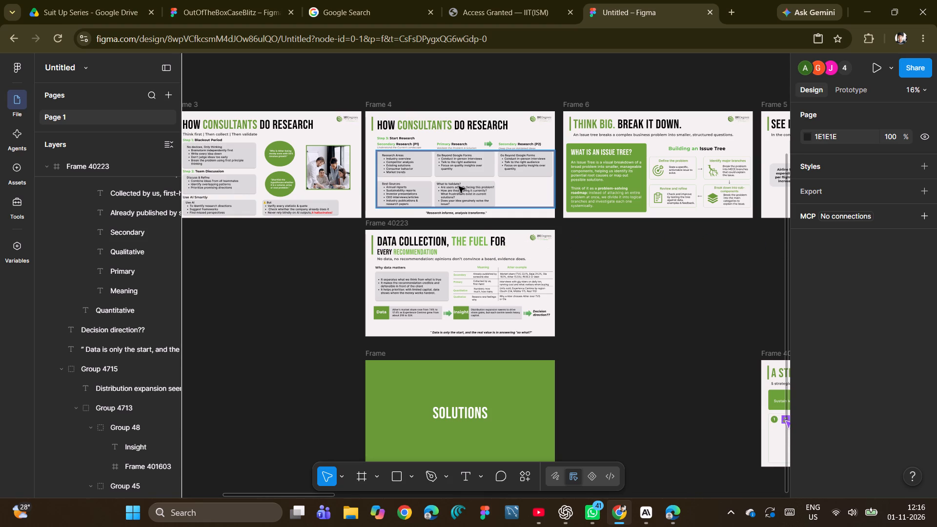
double_click(459, 186)
left_click(560, 233)
left_click(587, 246)
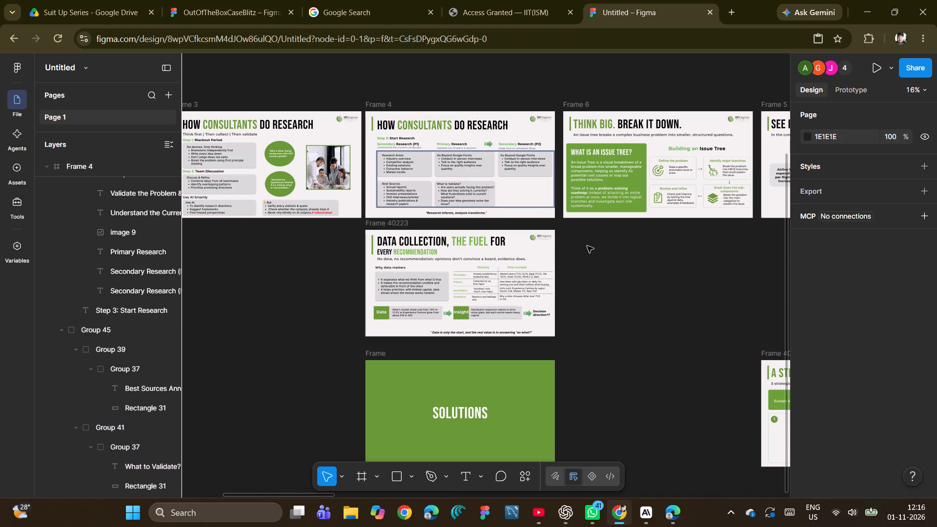
double_click(587, 246)
scroll(707, 223, "left", 1)
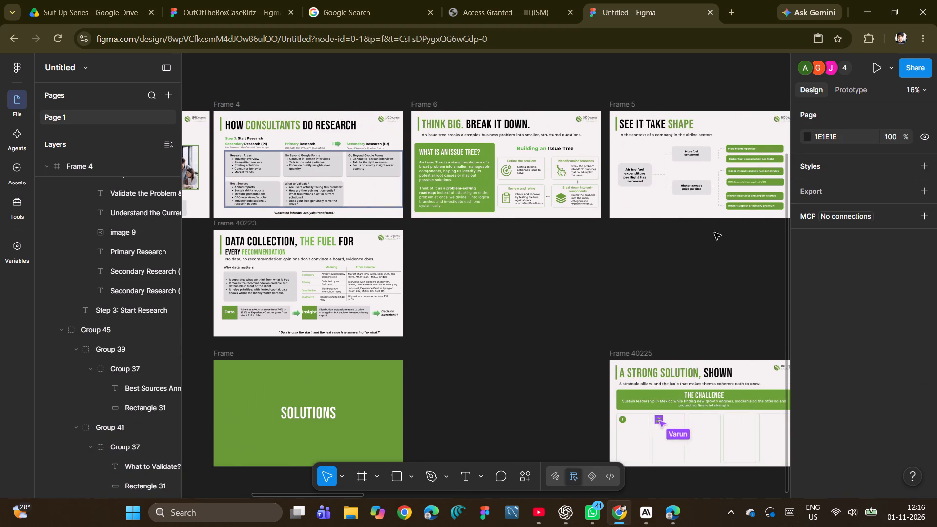
scroll(714, 233, "left", 4)
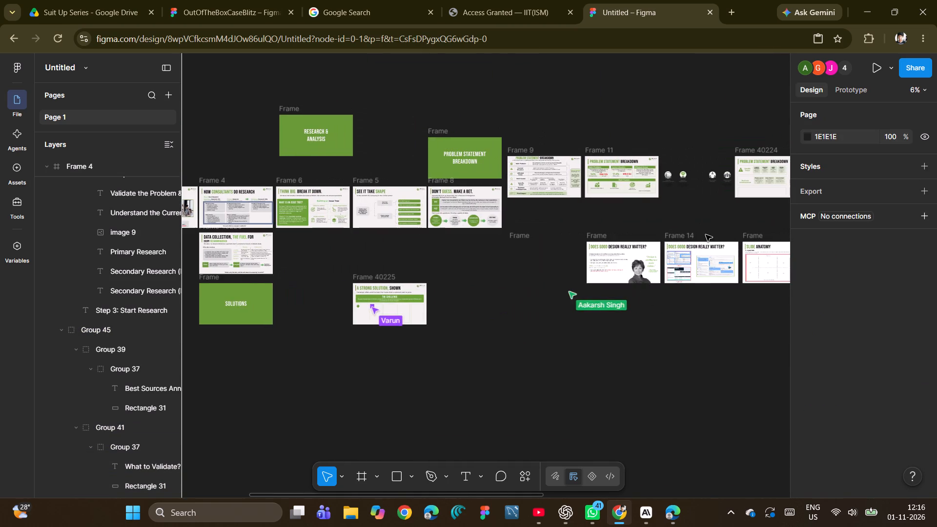
scroll(706, 234, "left", 2)
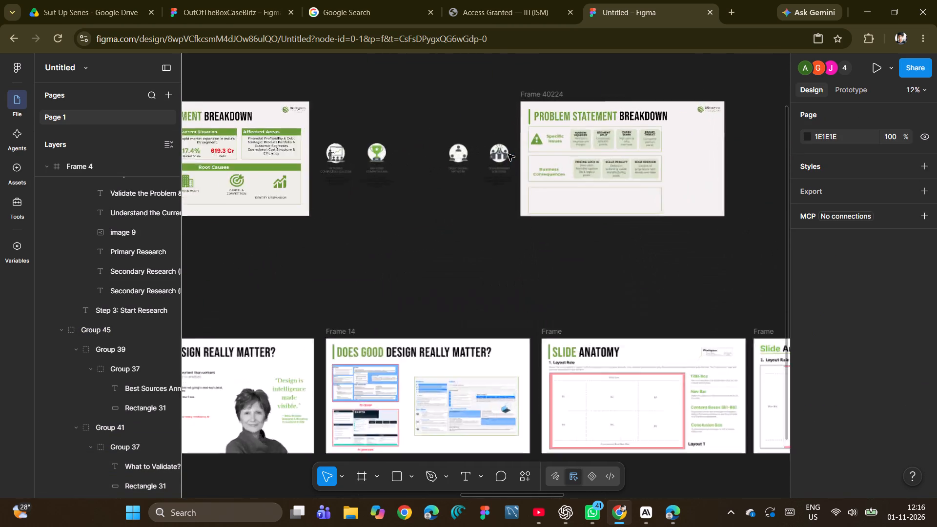
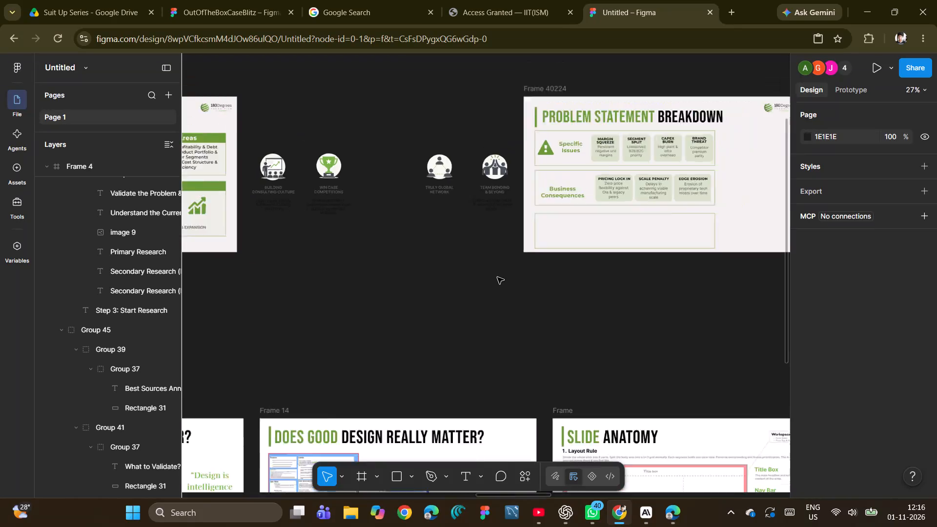
Duplicate the Problem Statement Breakdown slide frame.
scroll(497, 277, "right", 1)
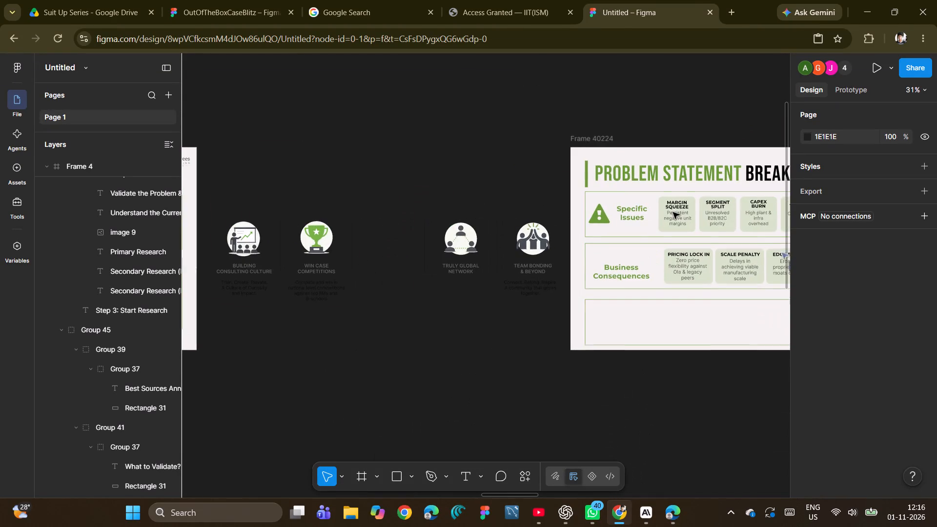
scroll(673, 212, "up", 1)
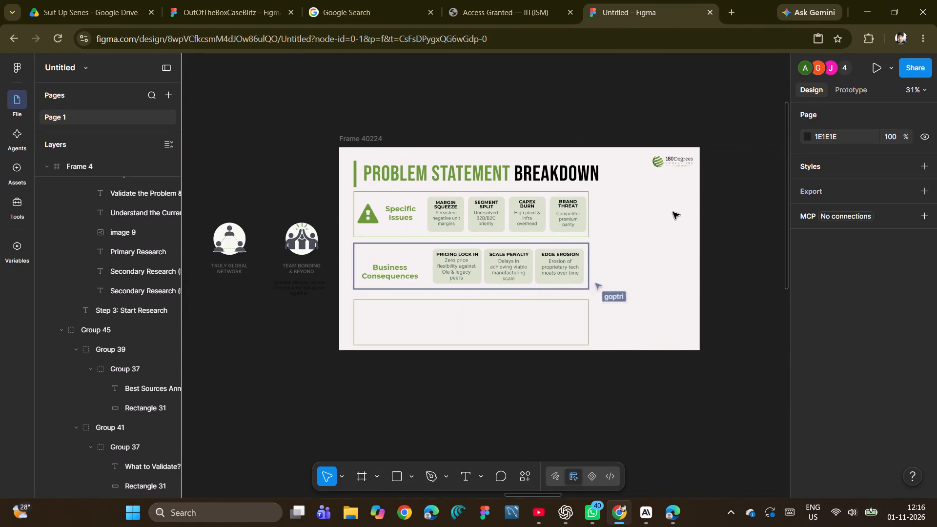
scroll(673, 212, "up", 2)
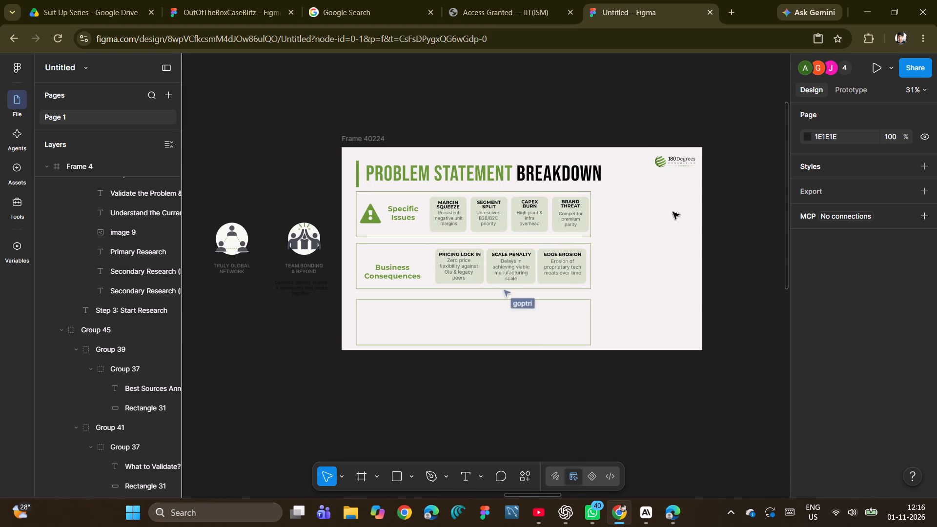
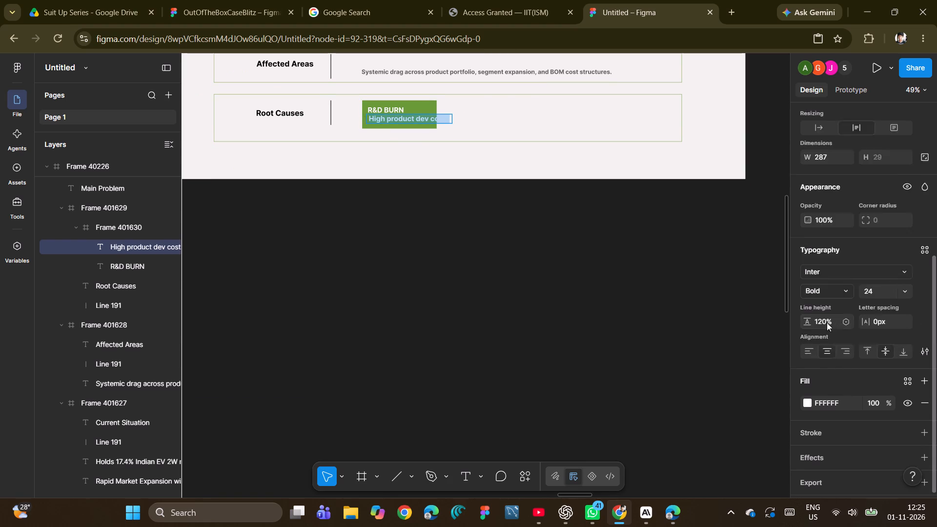
scroll(827, 323, "up", 2)
scroll(836, 354, "down", 4)
left_click(870, 370)
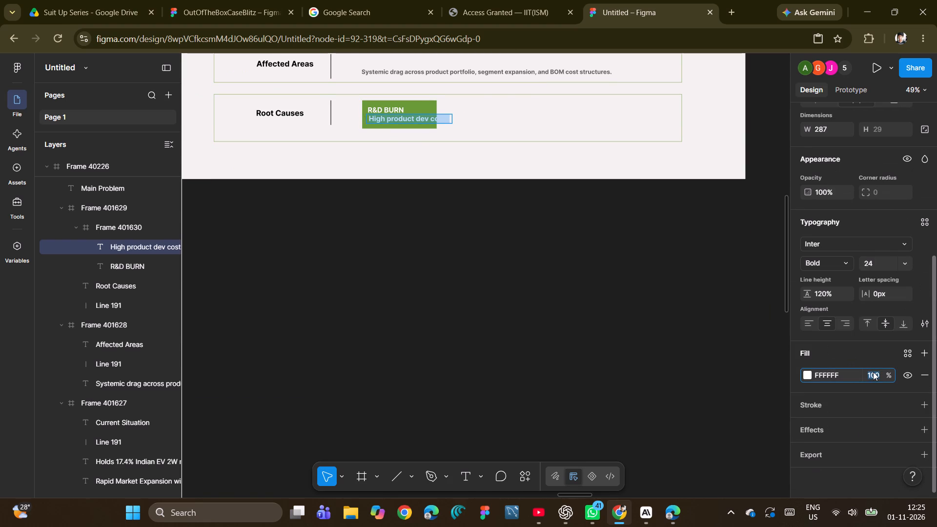
type("70")
key("Return")
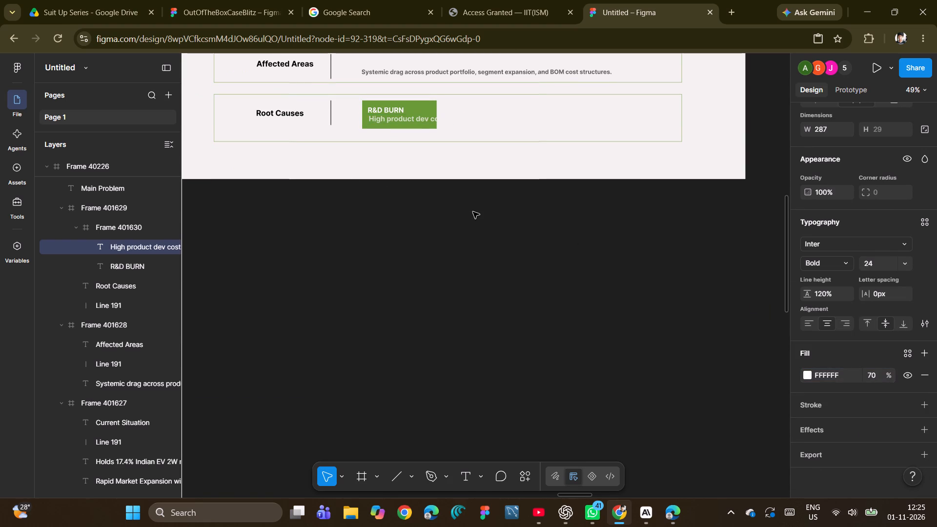
scroll(341, 175, "up", 1)
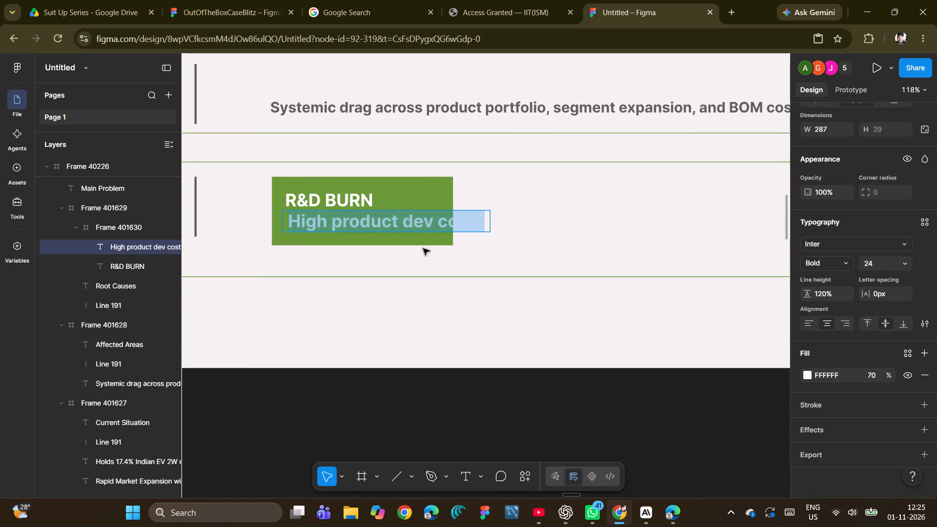
left_click(415, 271)
Extend the Root Causes green box downward to a height of 113.
left_click(407, 243)
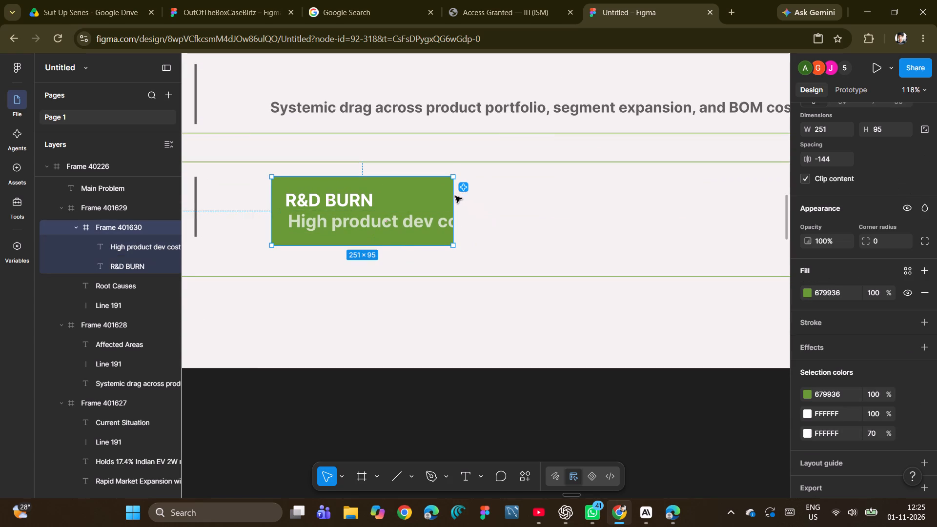
left_click(455, 202)
left_click_drag(415, 243, 416, 253)
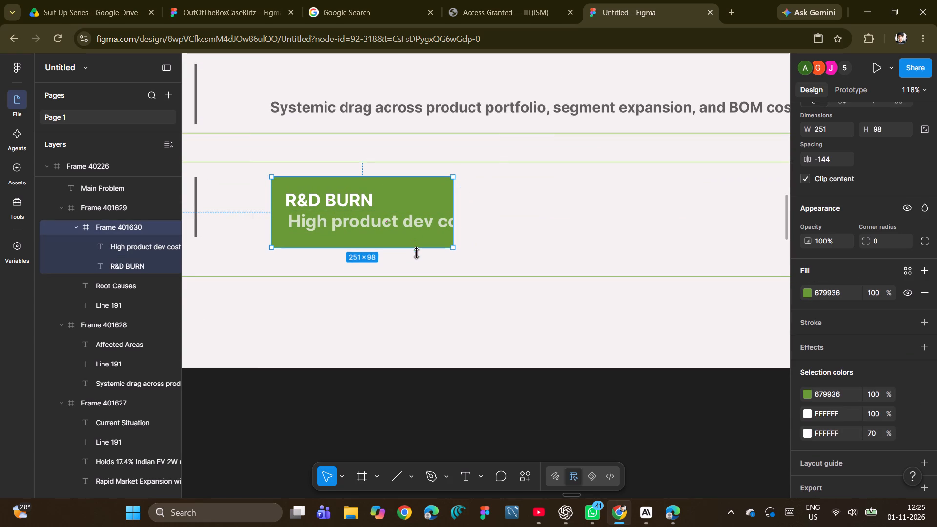
left_click_drag(416, 253, 416, 258)
Narrow the "High product dev costs" text to 229 so it wraps inside the green box, and left-align it.
double_click(416, 223)
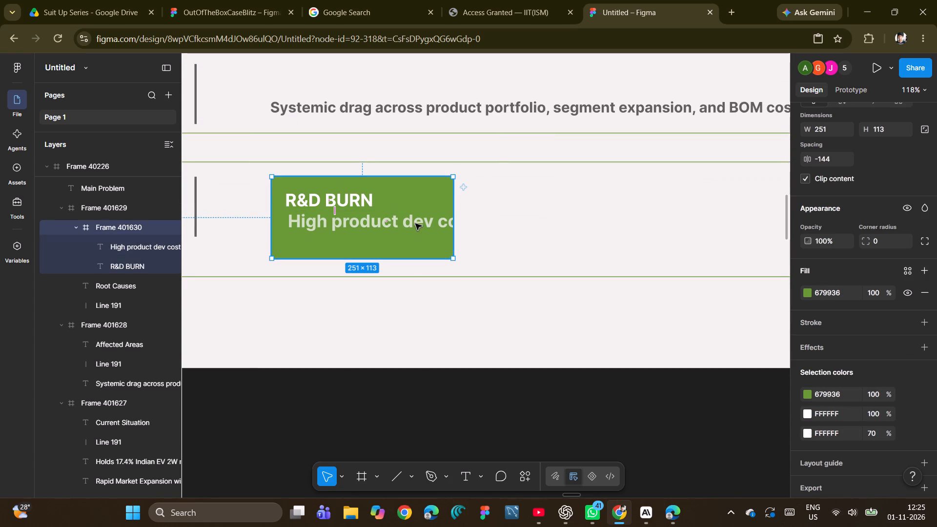
left_click_drag(489, 222, 468, 226)
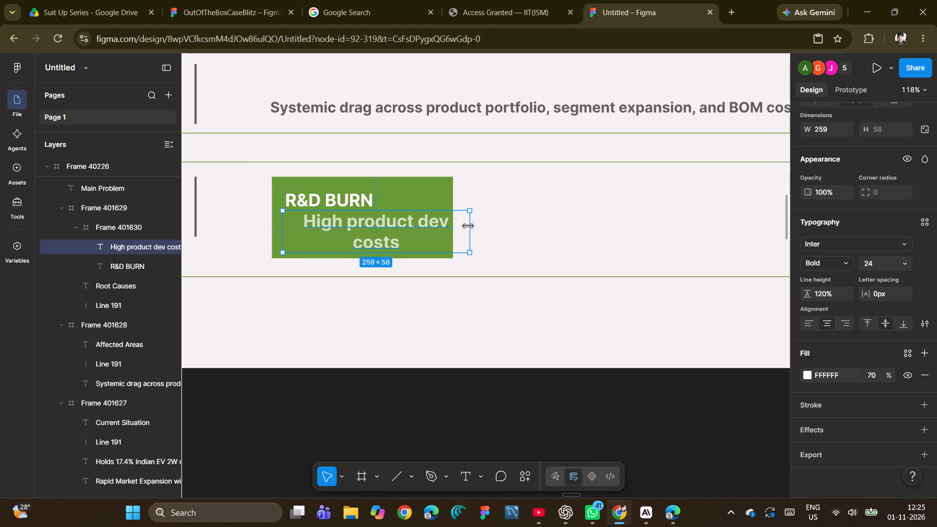
left_click_drag(468, 226, 448, 225)
double_click(364, 231)
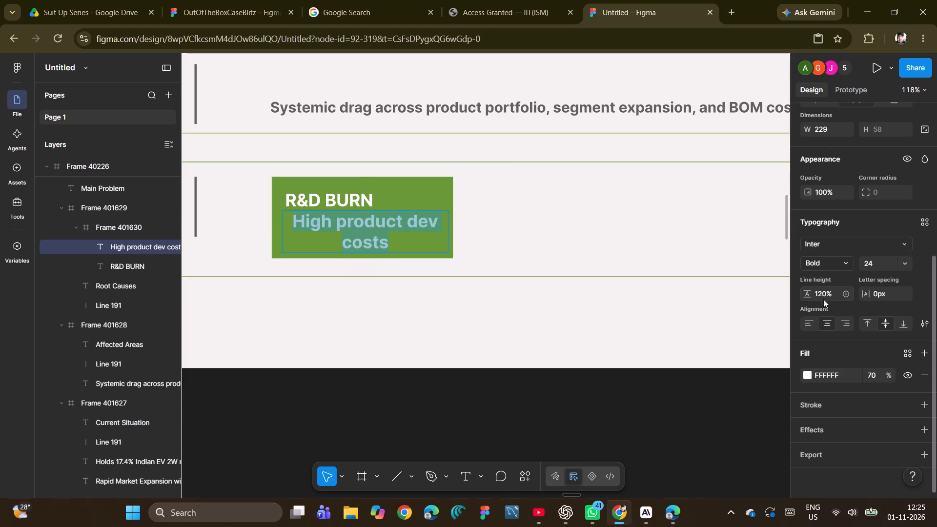
left_click(814, 323)
left_click(336, 303)
left_click(312, 222)
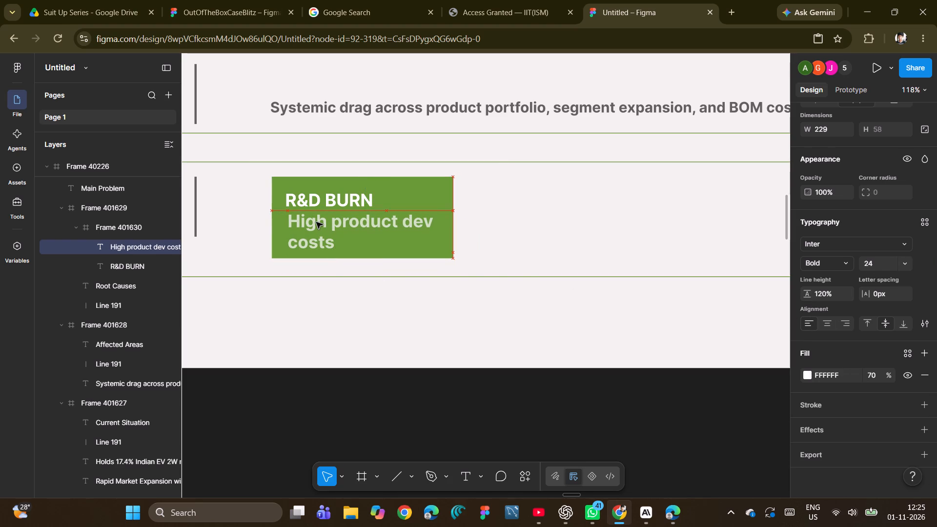
left_click(316, 337)
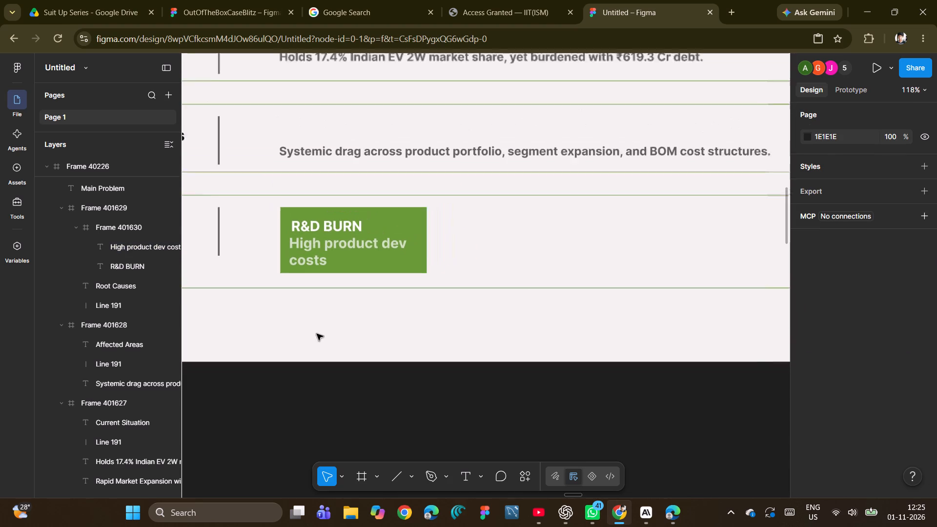
Duplicate the green R&D BURN box three times and line the copies up across the Root Causes row with equal gaps of about 19.
double_click(373, 250)
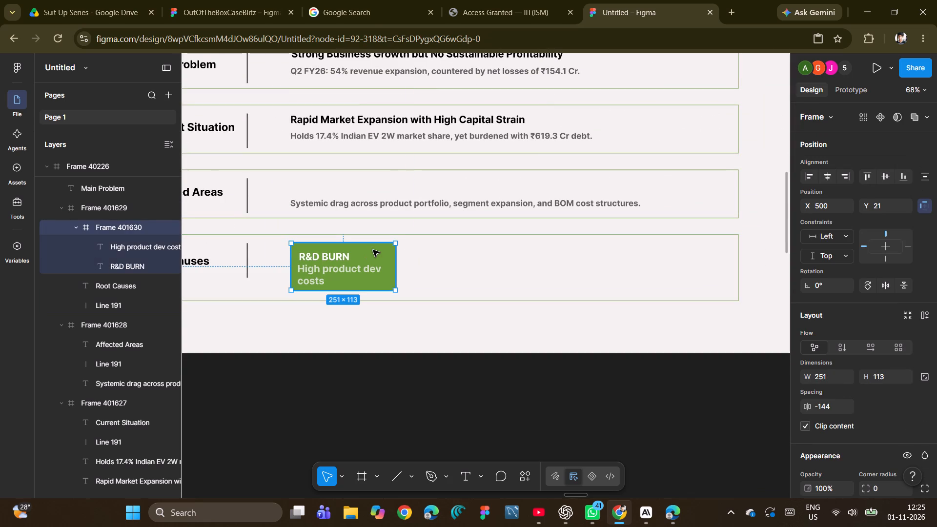
key("ctrl+d")
left_click_drag(373, 250, 485, 251)
left_click(365, 251)
key("ctrl+d")
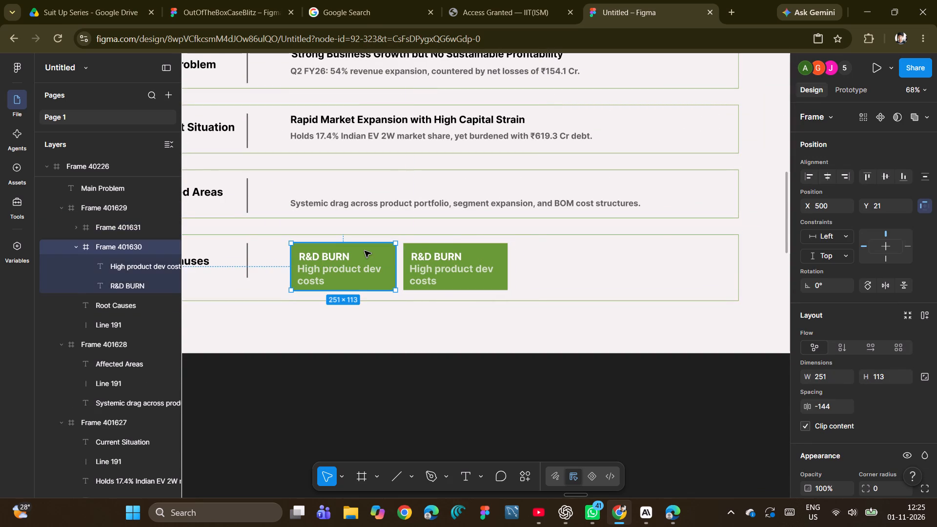
left_click_drag(365, 251, 588, 248)
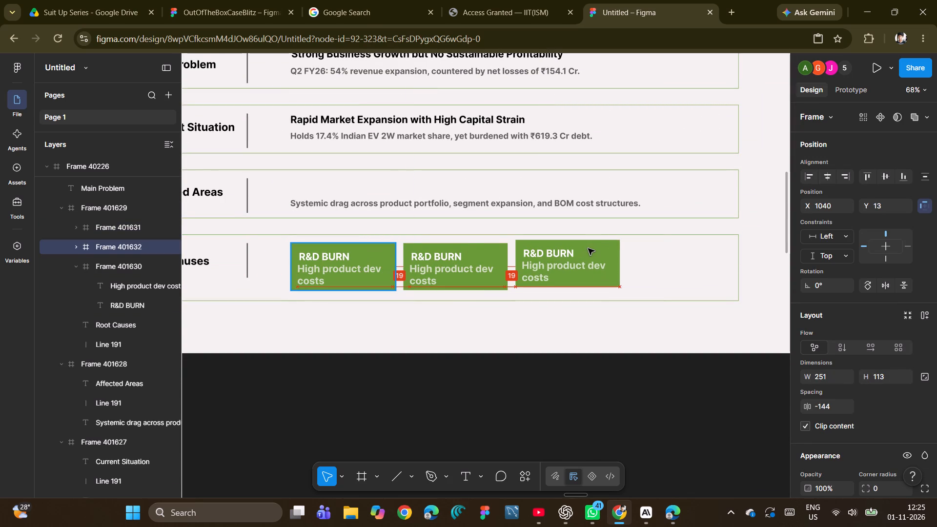
left_click_drag(588, 248, 588, 251)
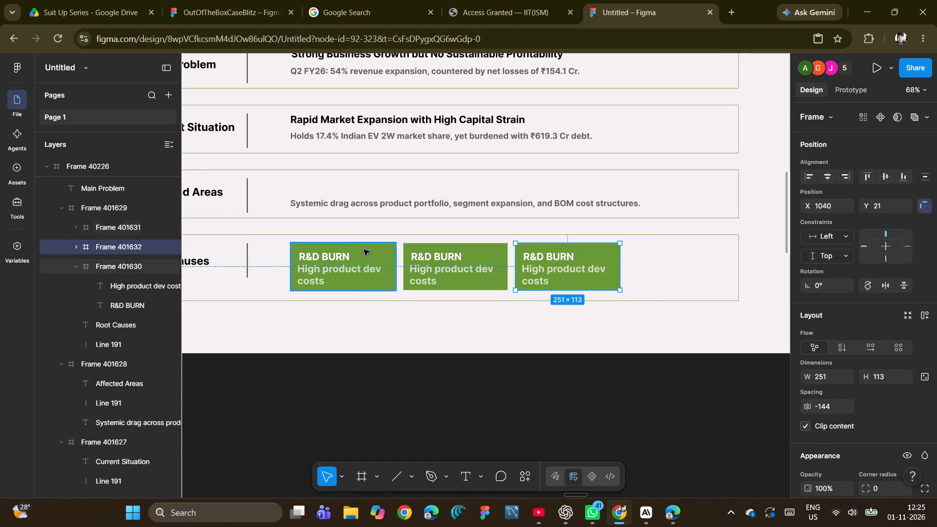
left_click(364, 249)
key("ctrl+d")
left_click_drag(364, 249, 708, 255)
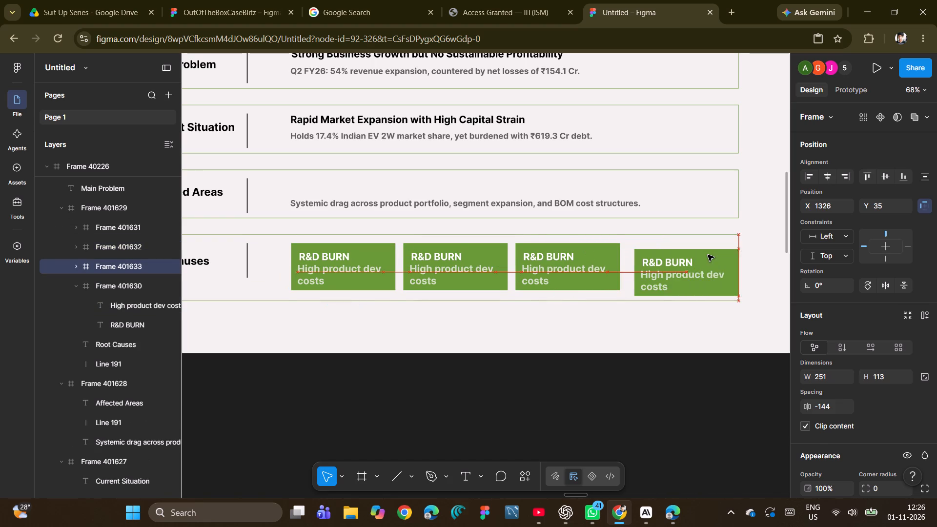
left_click_drag(708, 255, 700, 249)
Widen the Main Problem, Current Situation and Affected Areas row frames to 1603 each.
scroll(700, 249, "left", 1)
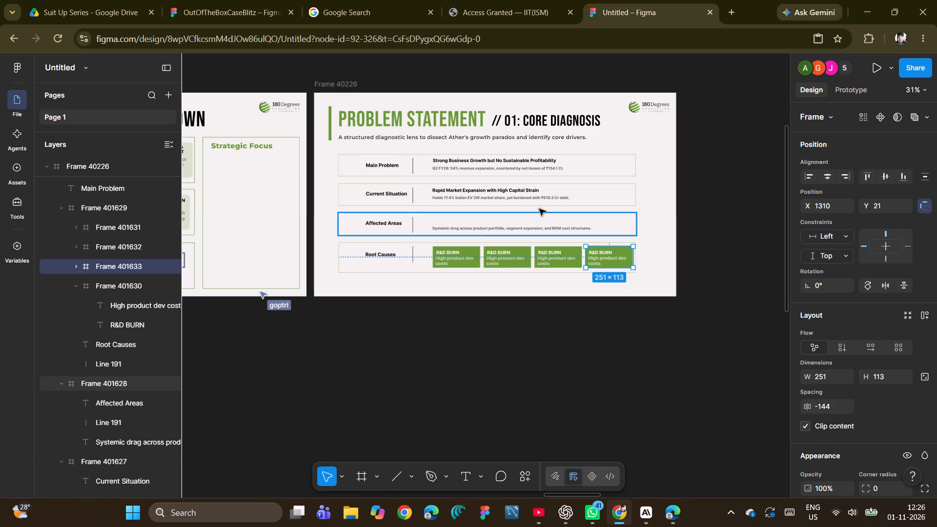
left_click(611, 162)
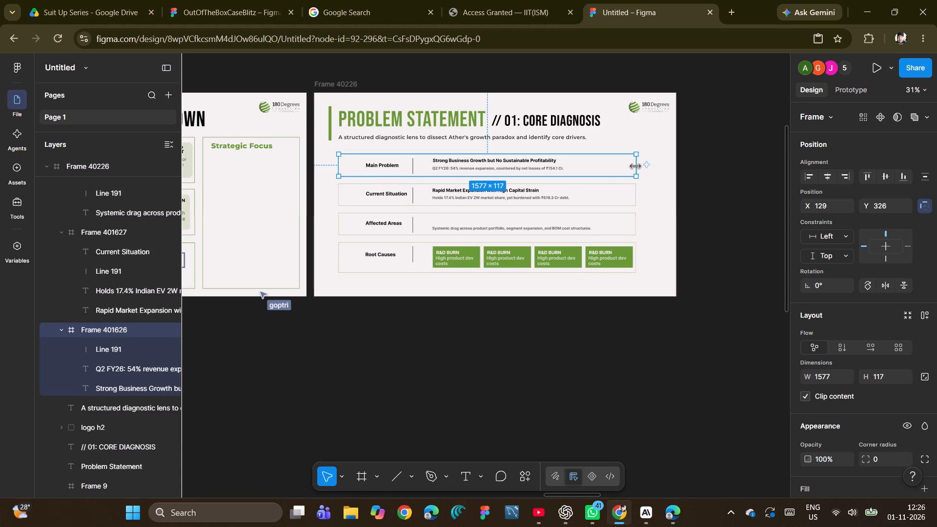
left_click_drag(635, 166, 640, 166)
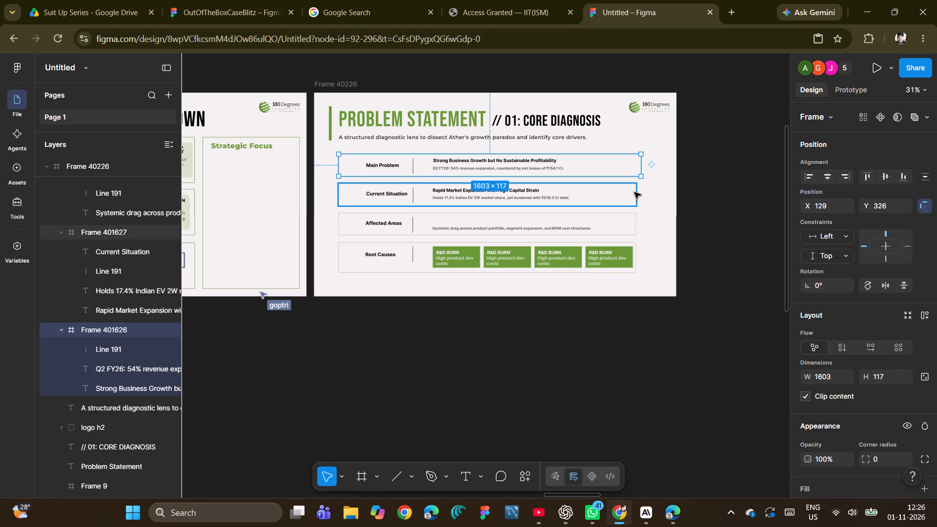
left_click(634, 192)
left_click_drag(634, 192, 639, 193)
key("ctrl+z")
left_click(631, 193)
double_click(619, 196)
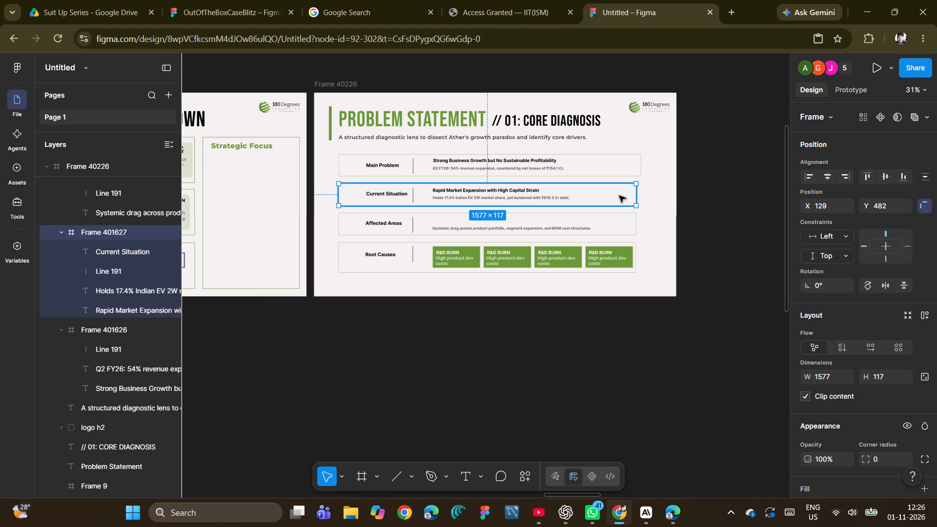
left_click_drag(635, 194, 640, 195)
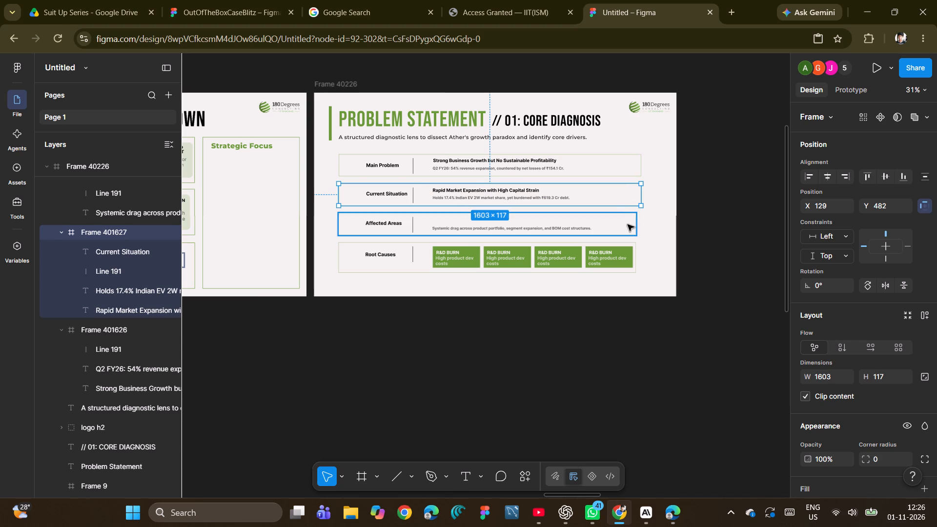
double_click(628, 224)
left_click_drag(636, 223, 641, 223)
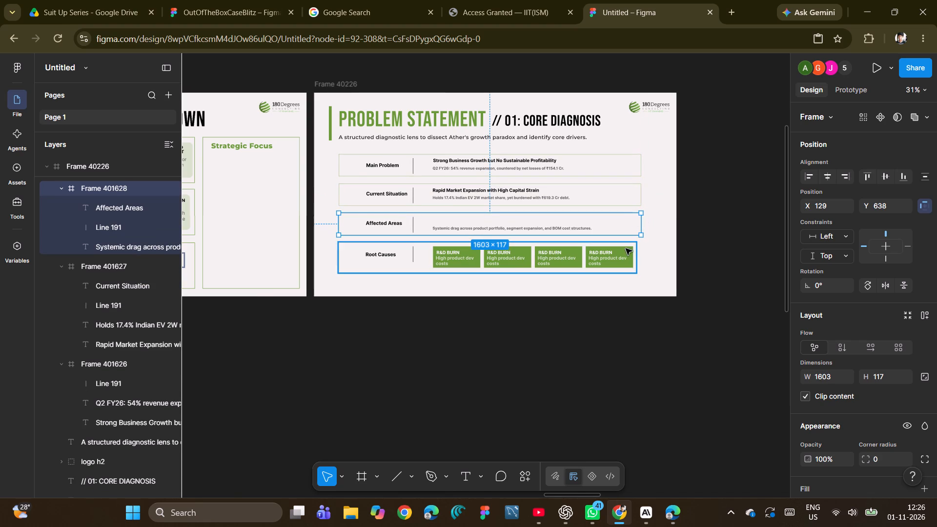
double_click(630, 245)
key("Escape")
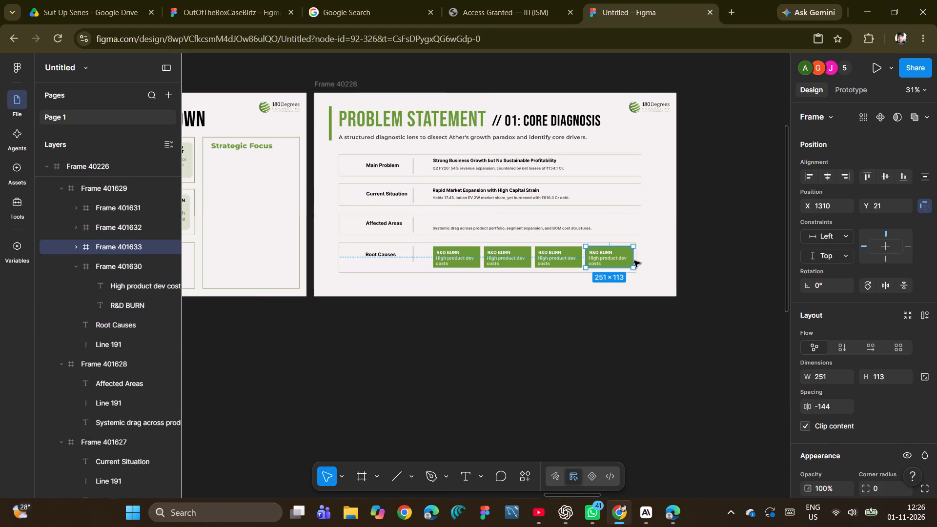
double_click(634, 263)
left_click_drag(635, 262, 644, 262)
key("ctrl+z")
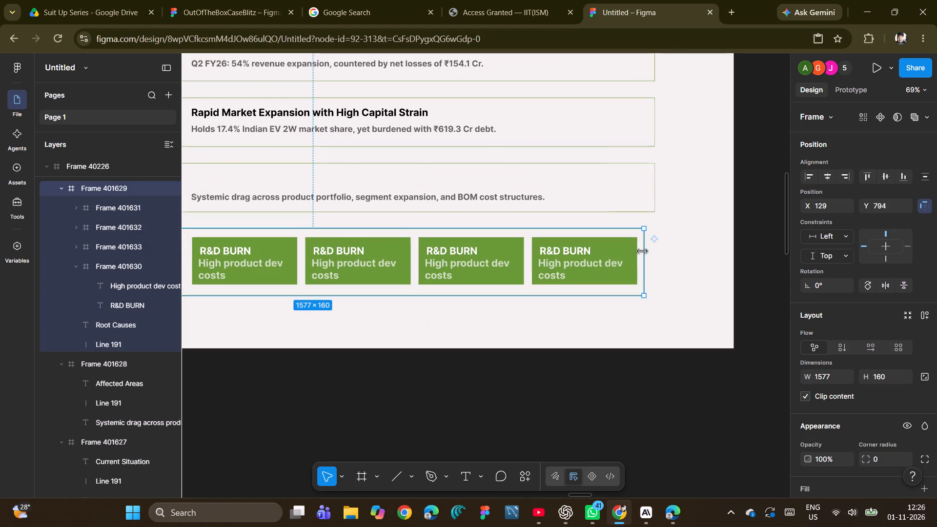
left_click(642, 251)
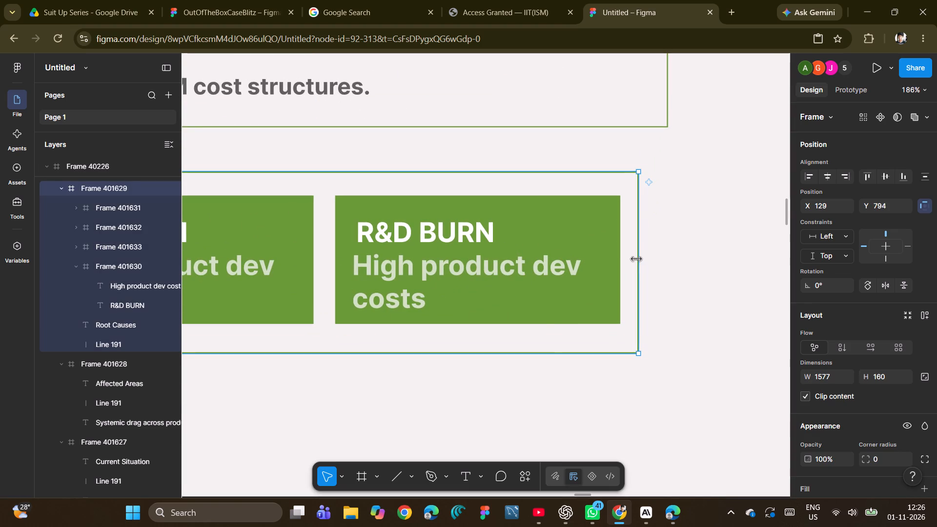